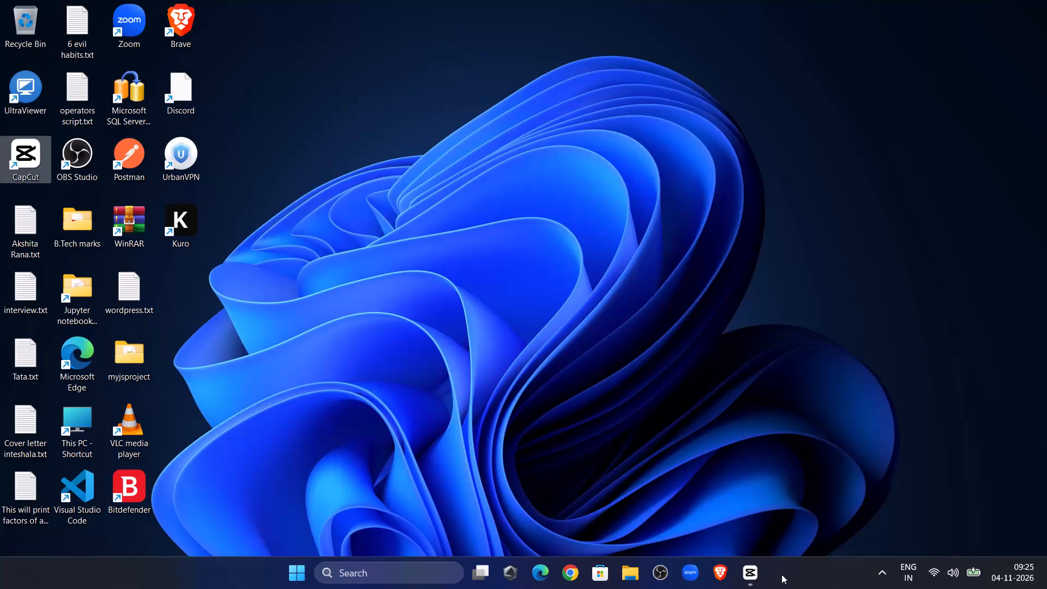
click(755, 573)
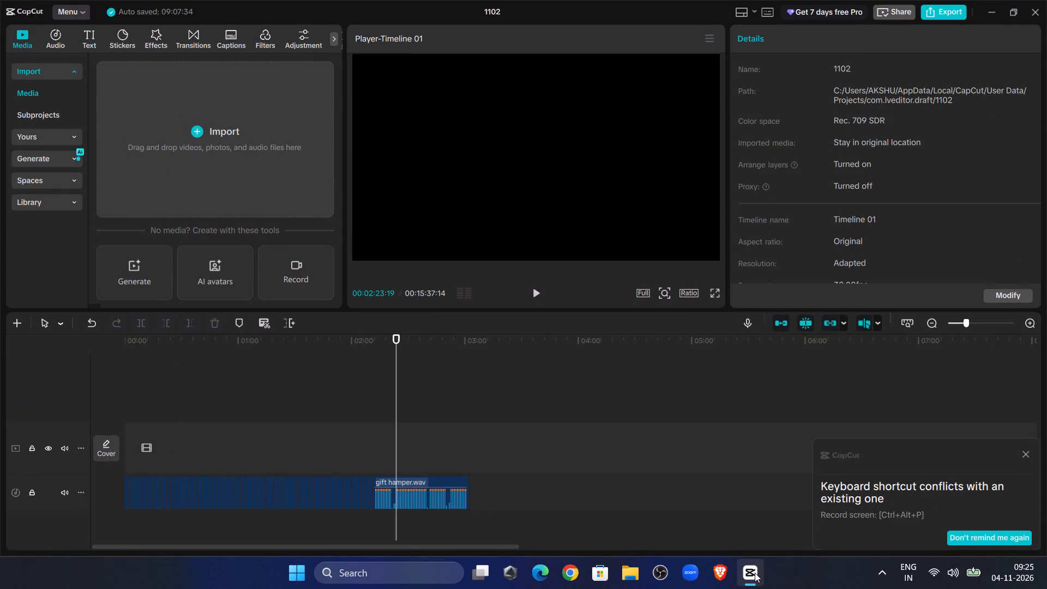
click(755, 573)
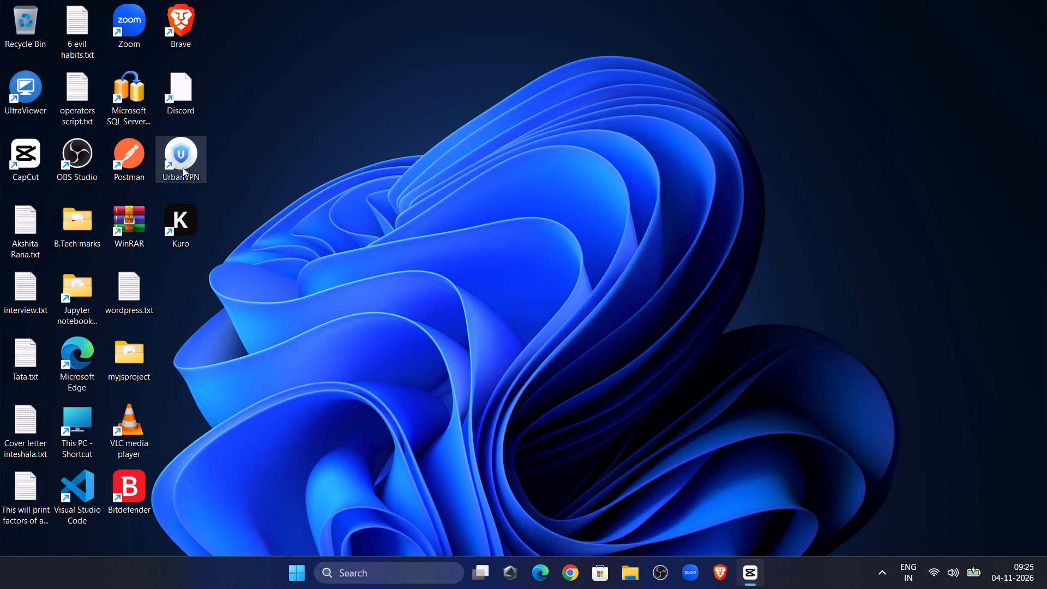
Open UrbanVPN from the desktop, decline the offered update, and check the VPN connection before minimizing it.
click(182, 165)
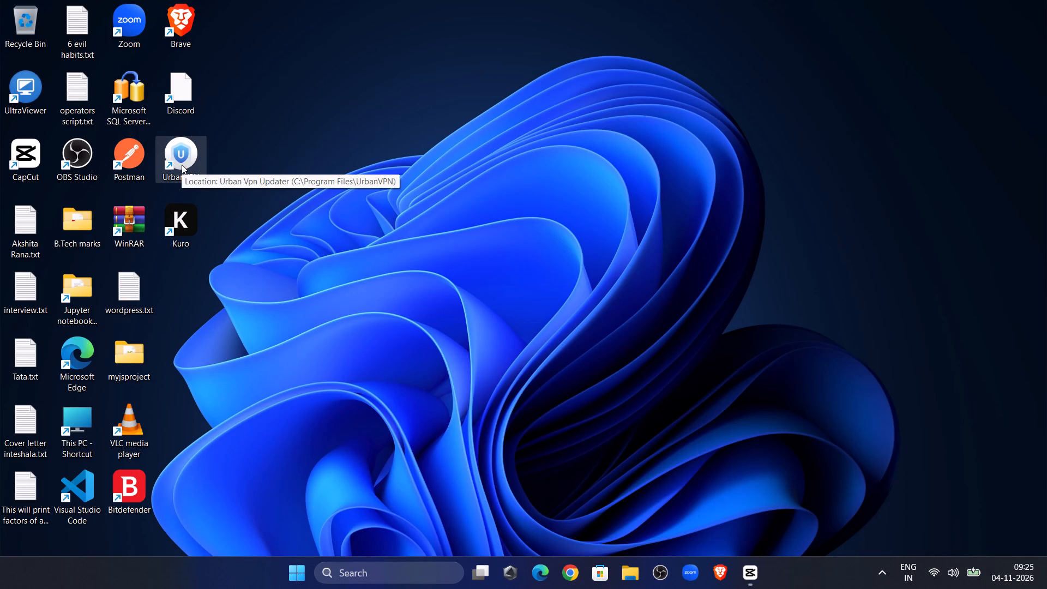
double_click(182, 165)
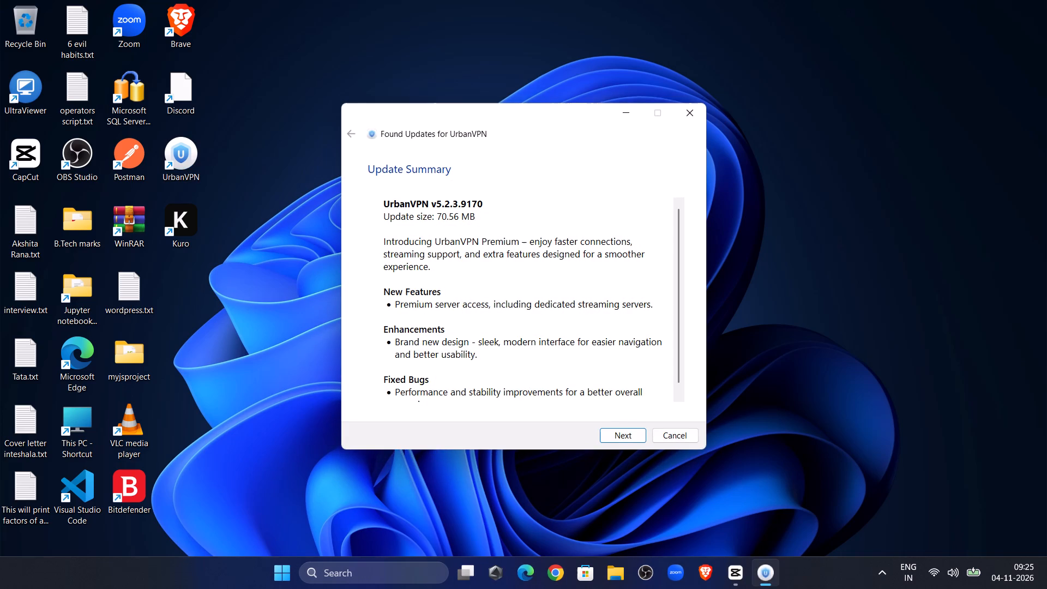
click(676, 437)
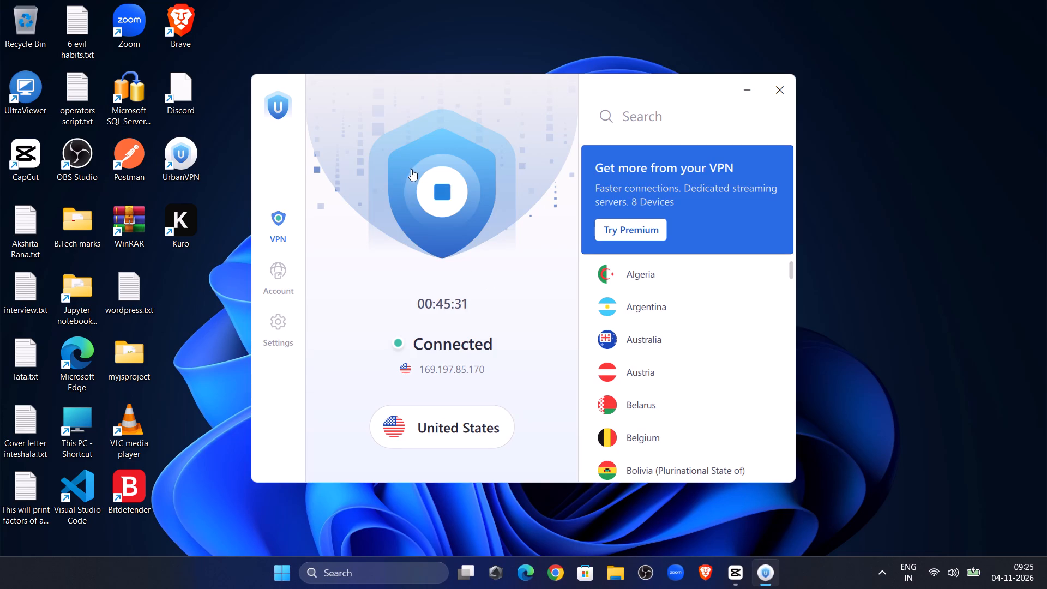
click(736, 95)
Switch to CapCut, play the timeline audio from about 00:02:07, and dismiss the keyboard shortcut conflict notice.
click(732, 578)
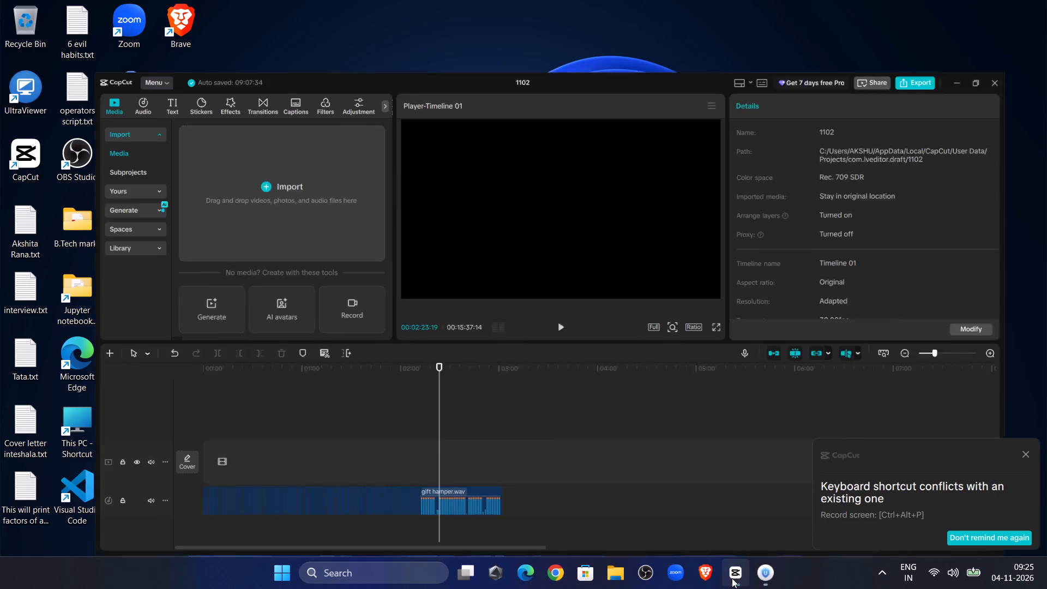
click(330, 403)
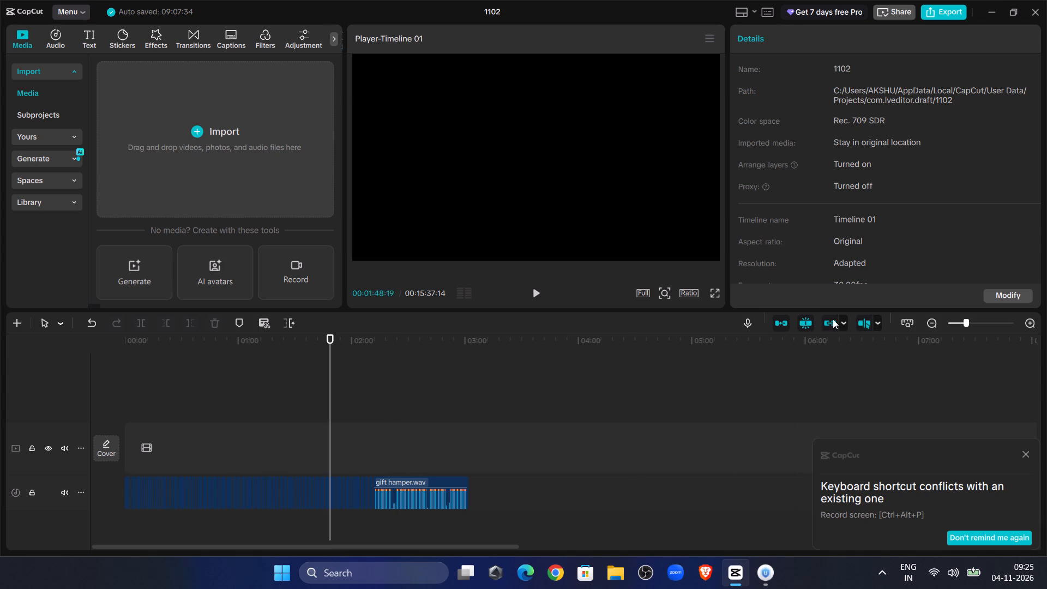
click(366, 424)
click(533, 296)
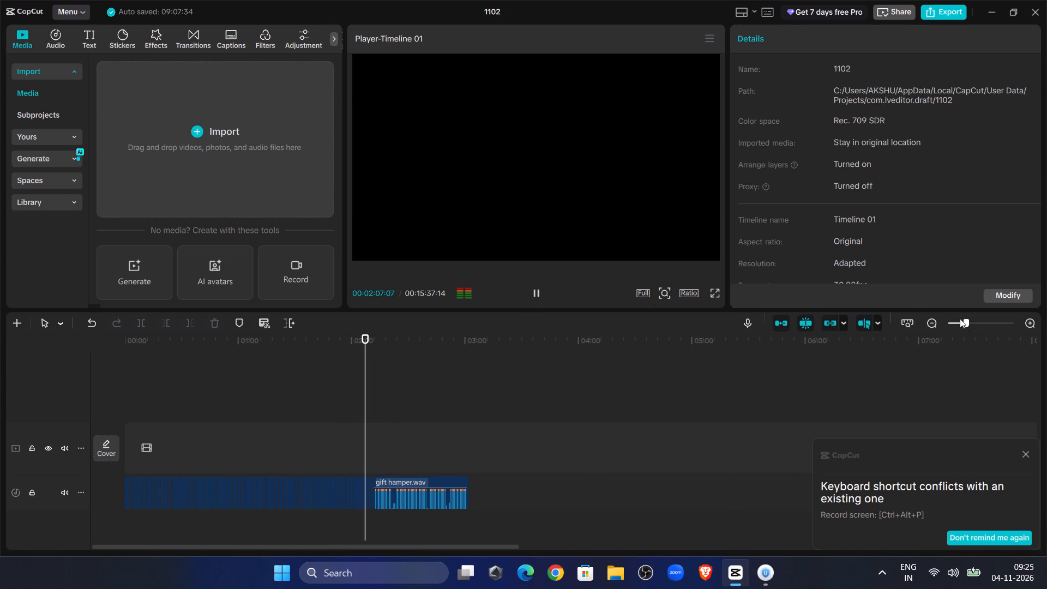
click(1024, 453)
click(534, 293)
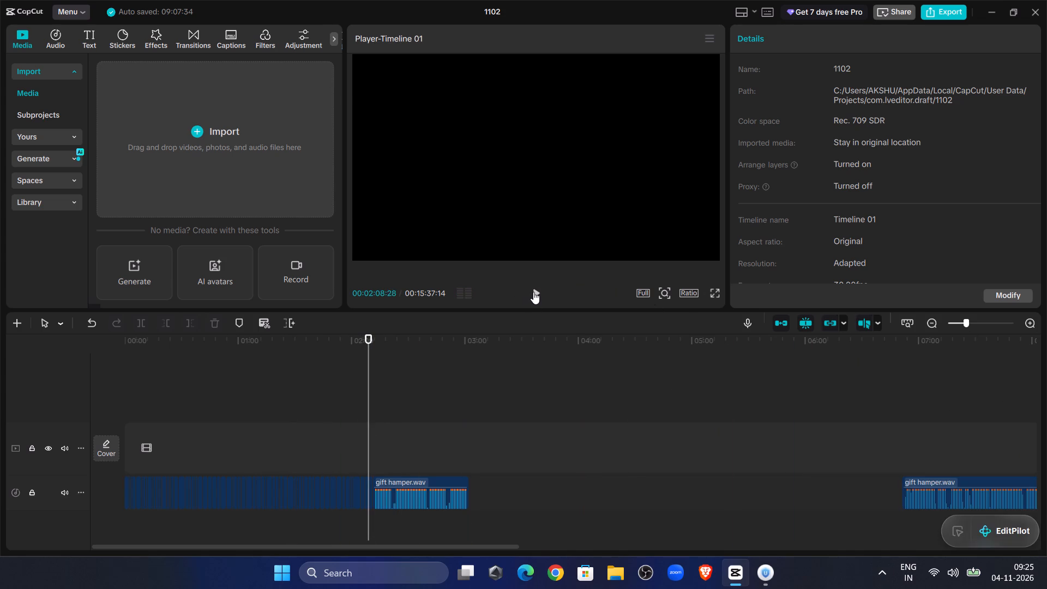
Listen on past 00:02:11 and split the gift hamper.wav clip at about 00:02:13:17.
click(530, 297)
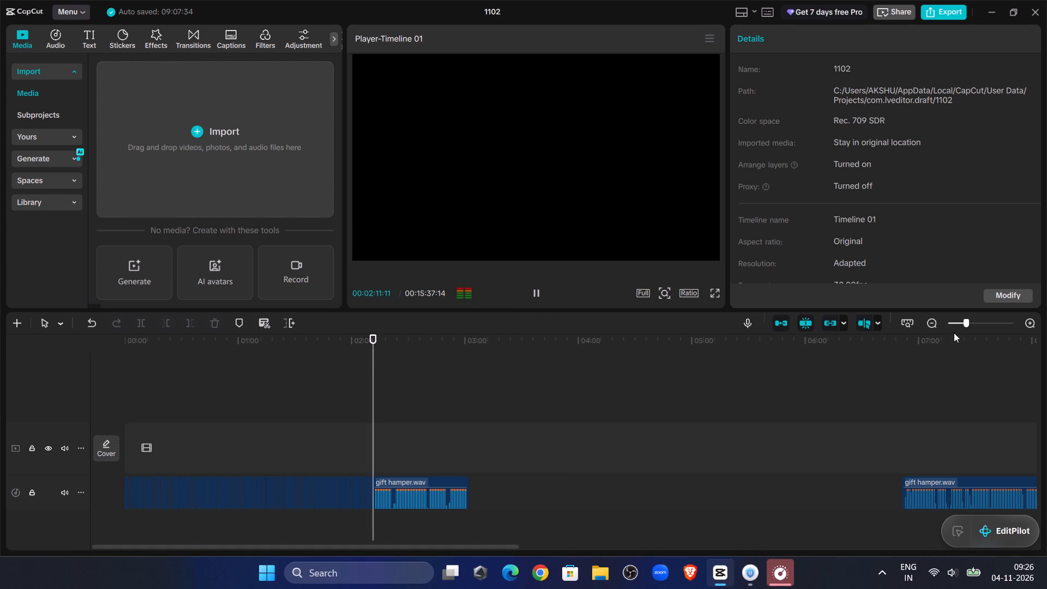
click(980, 322)
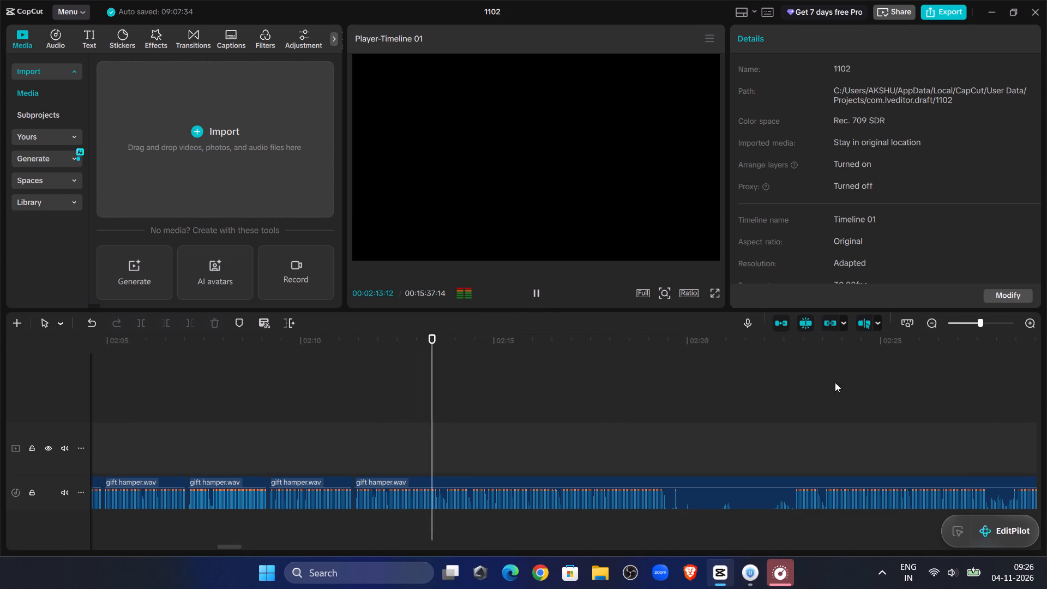
click(413, 398)
click(541, 290)
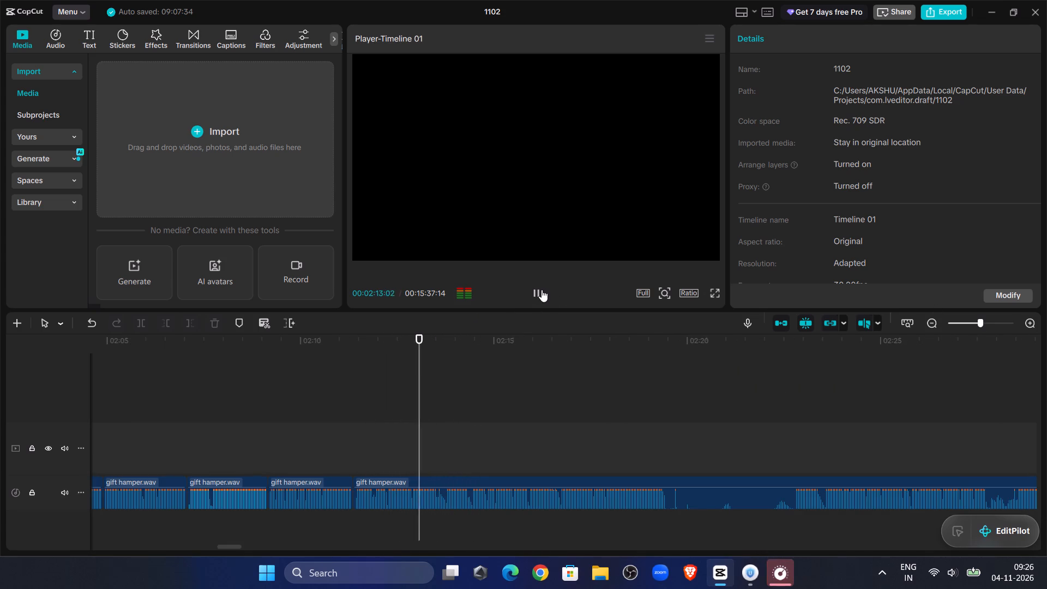
click(541, 290)
click(430, 503)
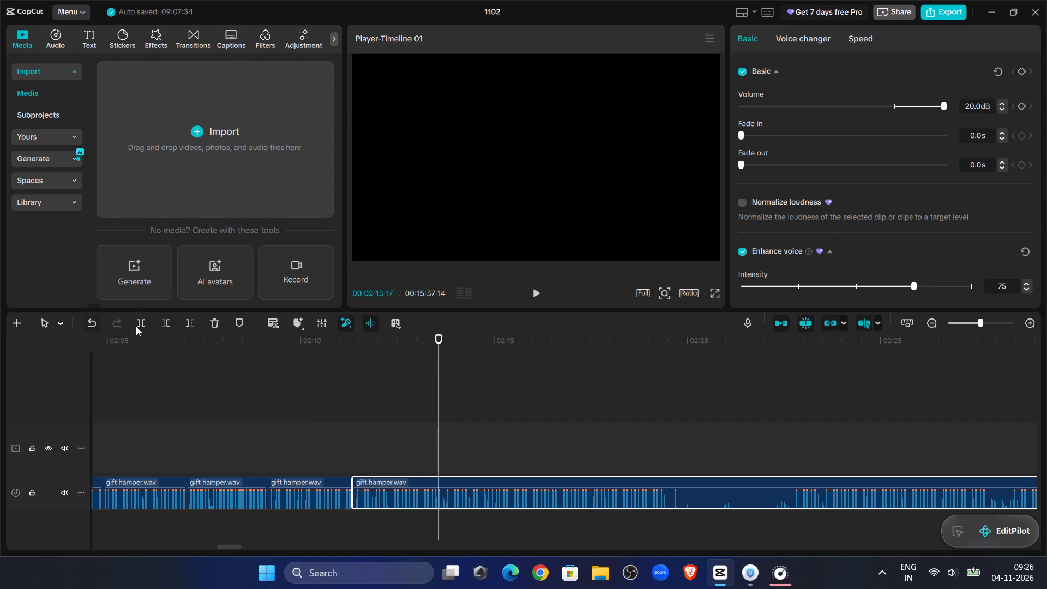
click(136, 326)
Trim the start of the new gift hamper.wav clip up to 00:02:13:22 and close the gap to the preceding clip.
double_click(535, 297)
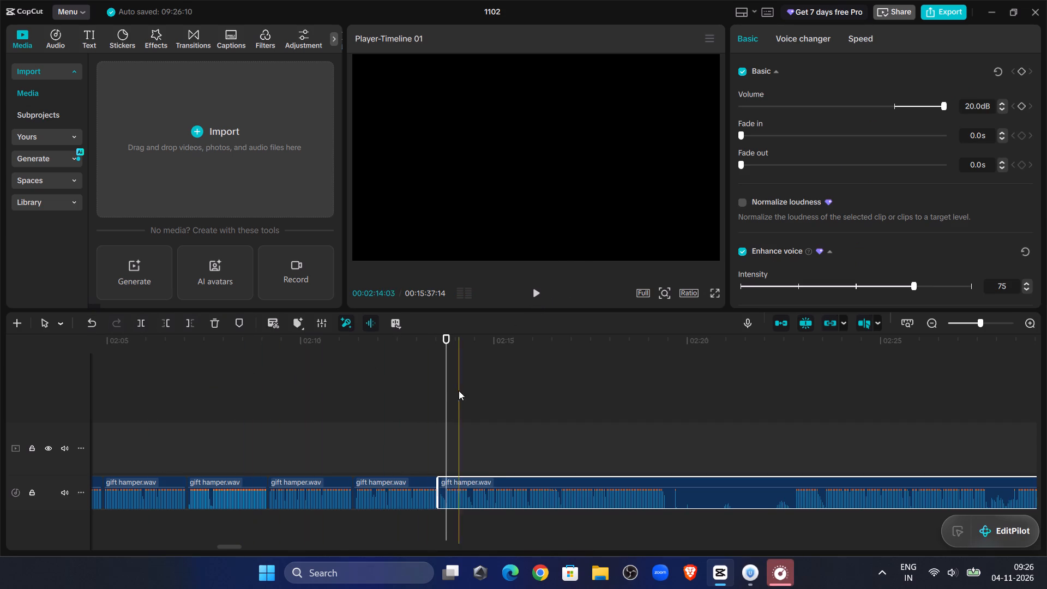
click(444, 385)
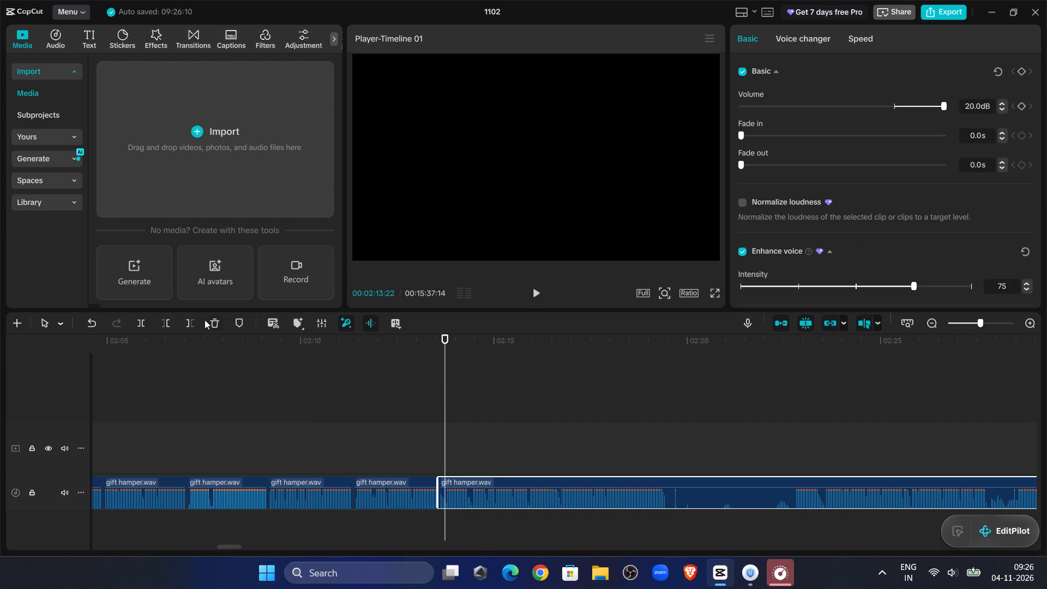
click(170, 322)
drag(461, 478, 455, 480)
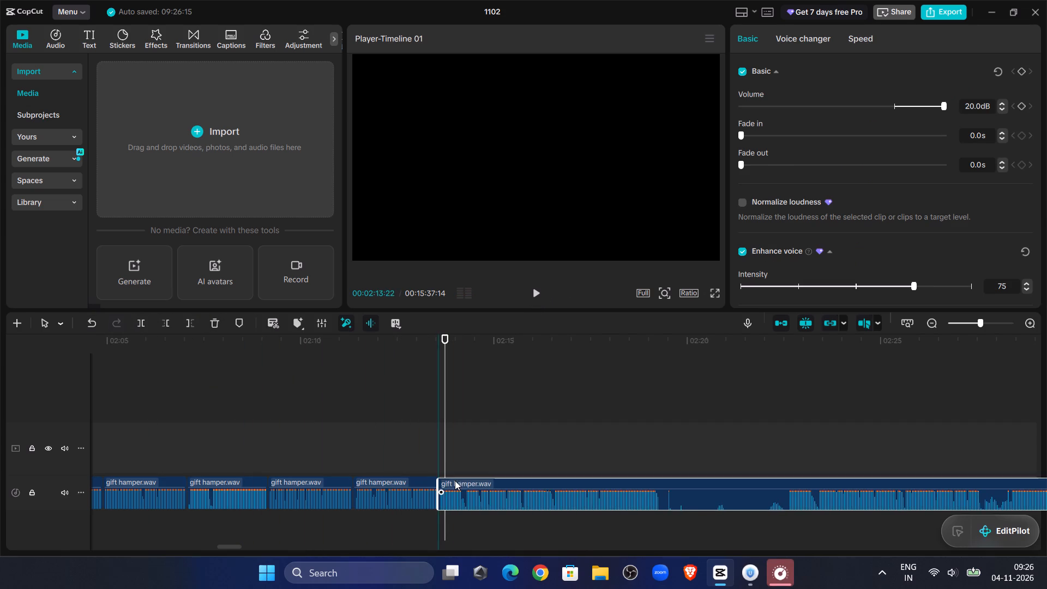
Play back the joined audio from about 00:02:13 and split the gift hamper.wav clip at about 00:02:16:10.
click(419, 431)
click(539, 289)
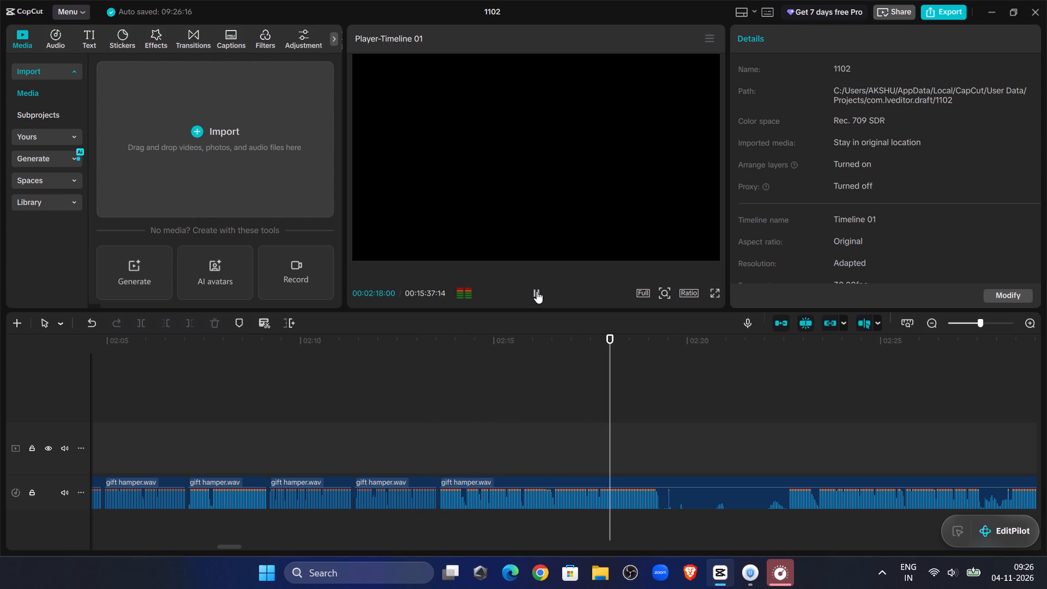
click(513, 401)
click(537, 294)
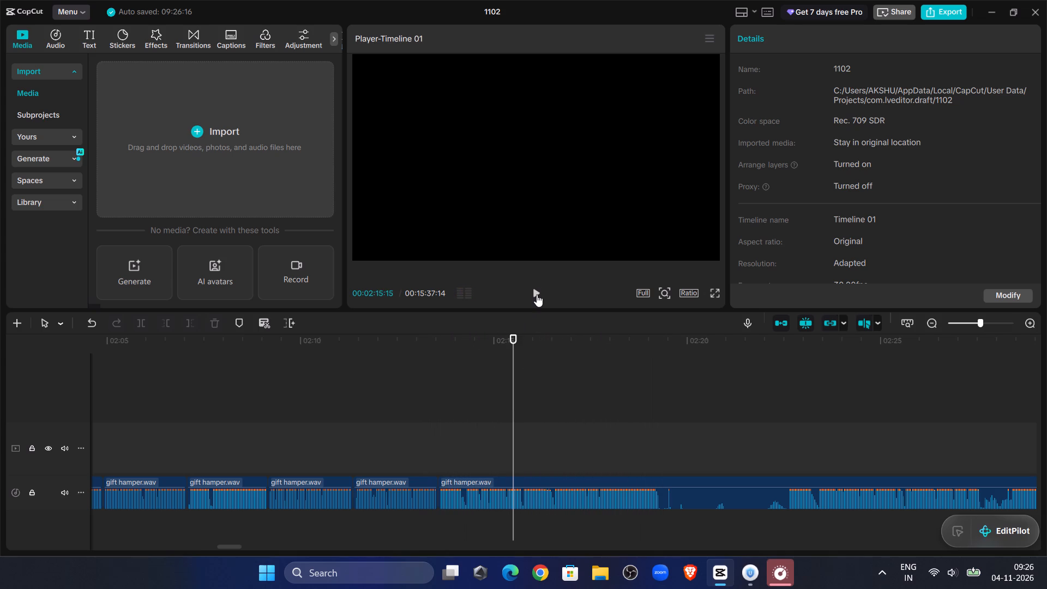
click(537, 294)
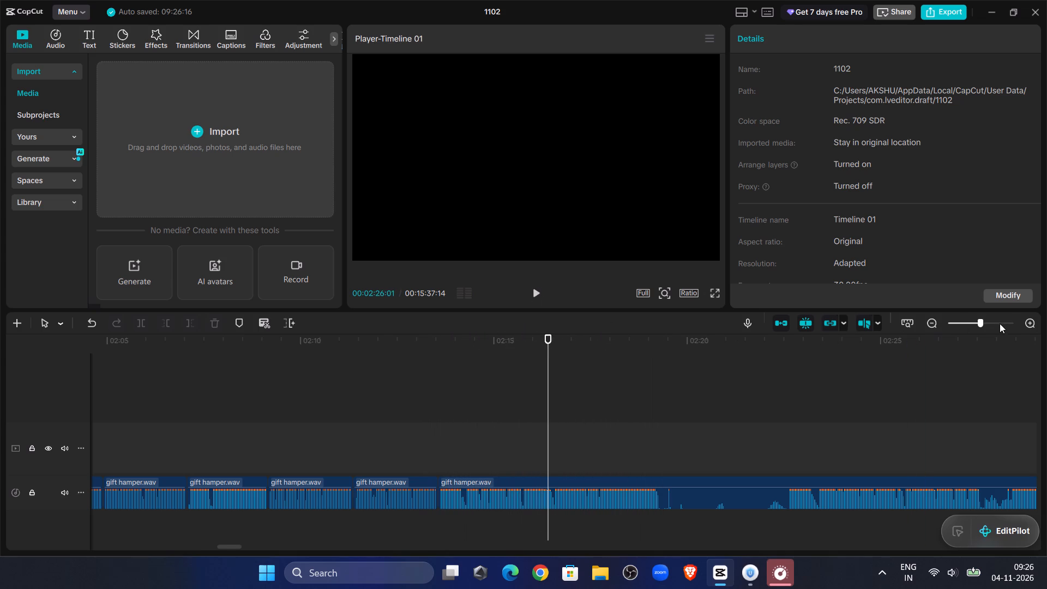
click(998, 323)
click(513, 438)
click(521, 494)
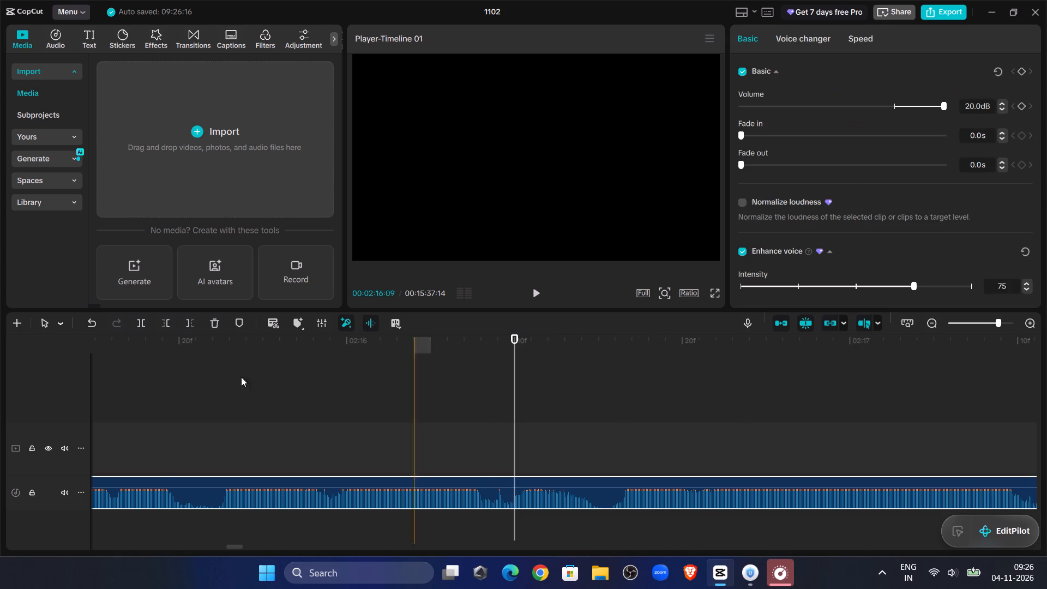
click(141, 321)
Trim the start of the split-off clip up to 00:02:16:15 and move it back against the preceding clip.
double_click(531, 295)
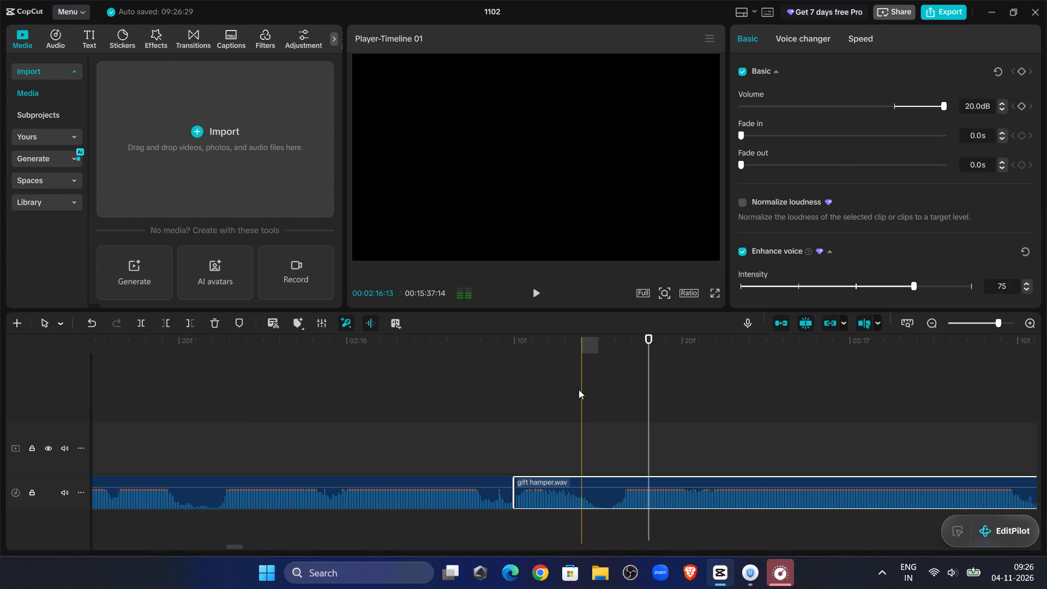
click(600, 403)
click(600, 477)
click(171, 320)
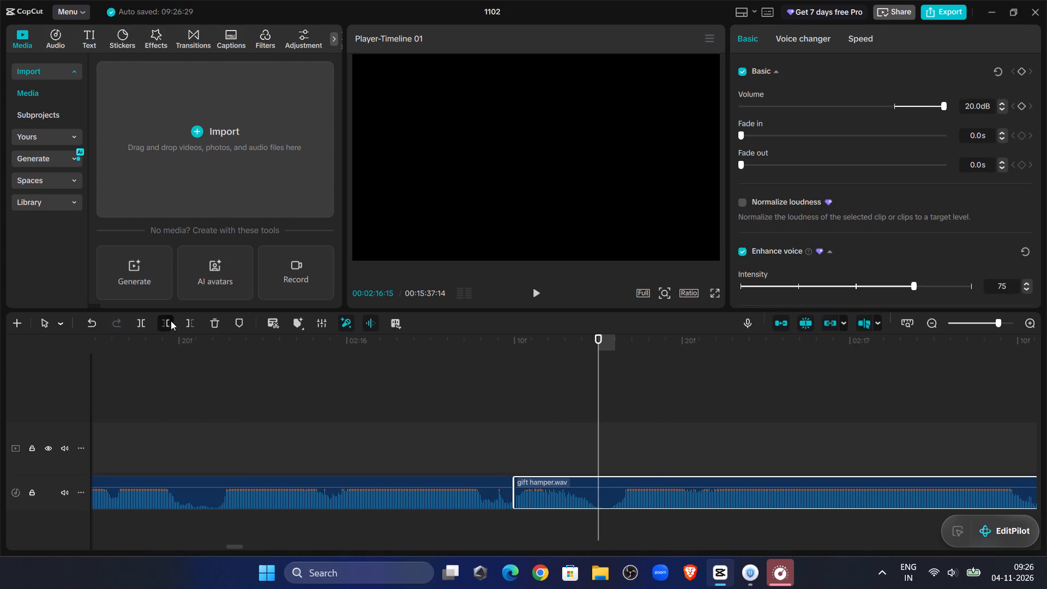
drag(631, 479, 545, 484)
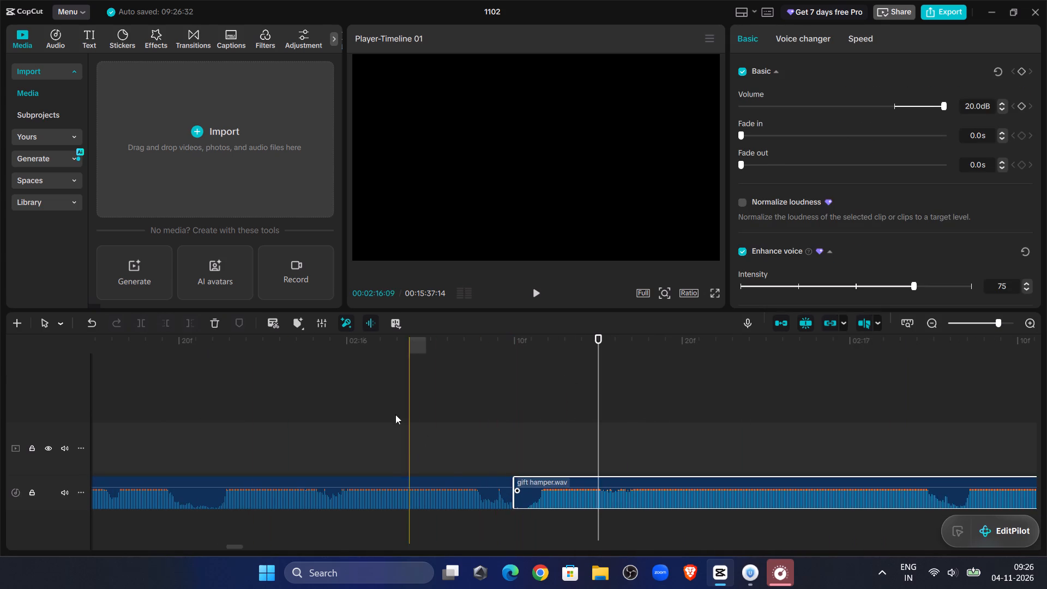
Listen across the new join from about 00:02:16 and split the gift hamper.wav clip at about 00:02:19:01.
click(395, 408)
click(528, 303)
click(534, 282)
click(537, 285)
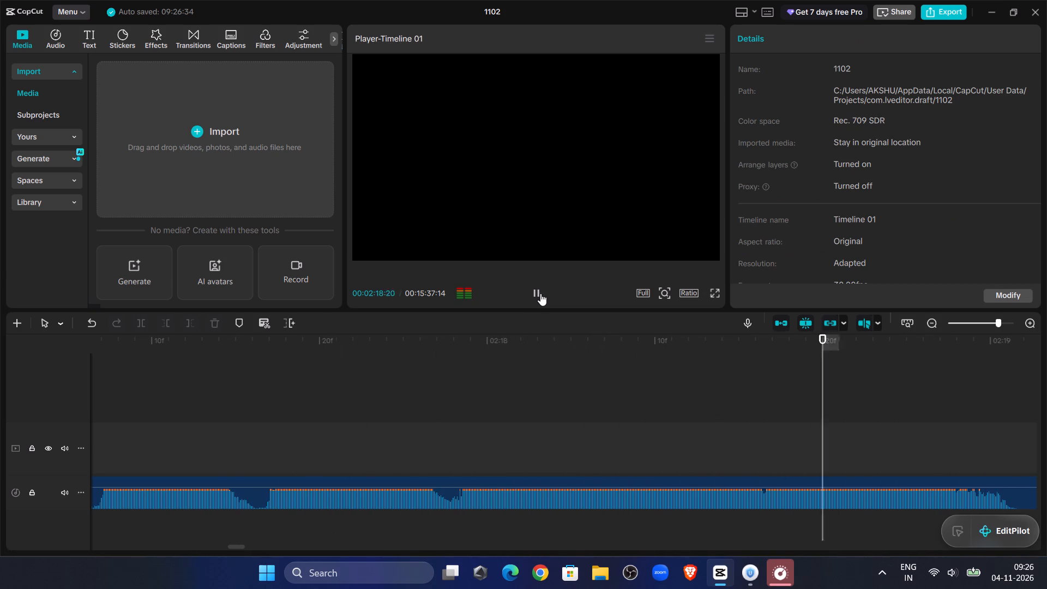
click(540, 293)
click(698, 492)
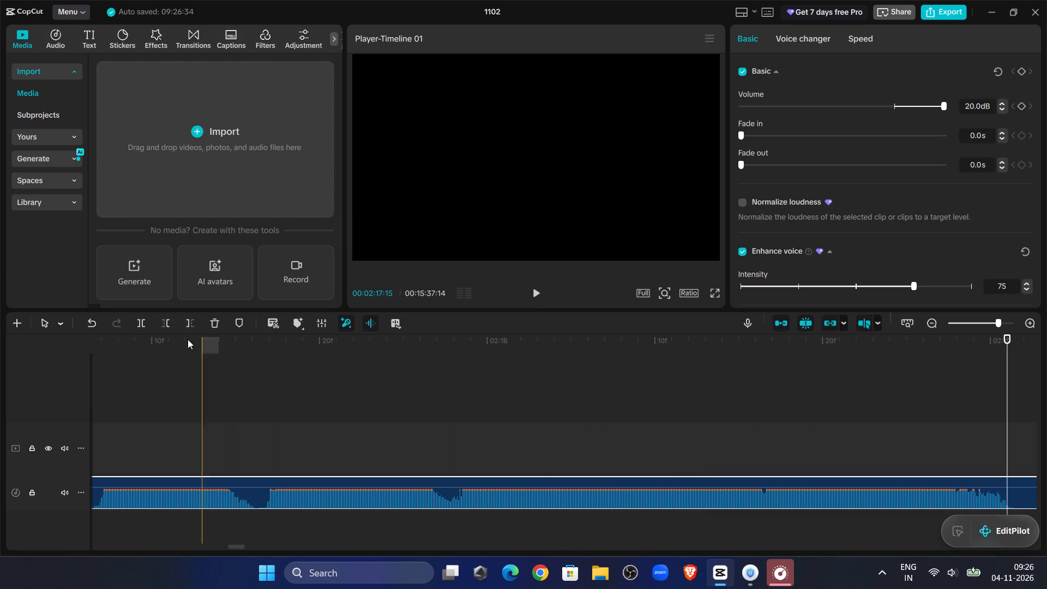
click(136, 323)
Audition the audio after the split and trim the last clip's start up to 00:02:32:05.
click(544, 290)
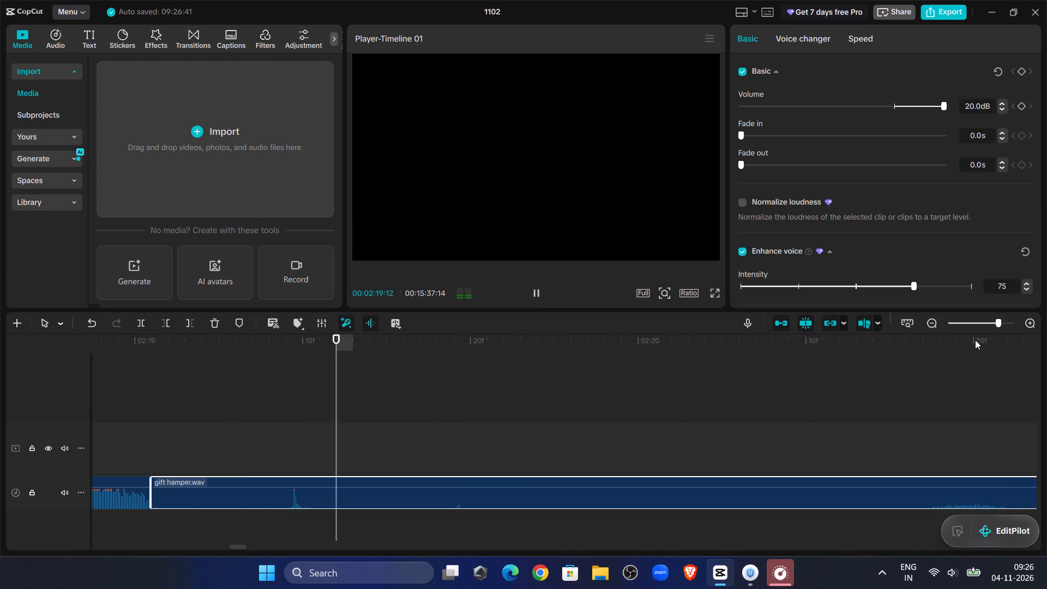
click(984, 326)
click(678, 414)
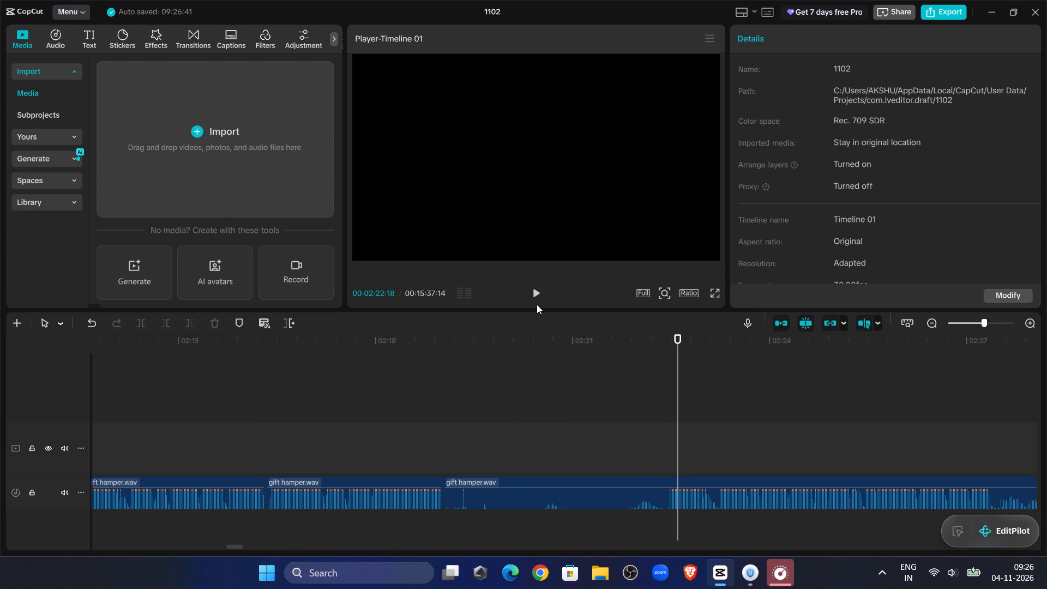
click(537, 304)
click(537, 297)
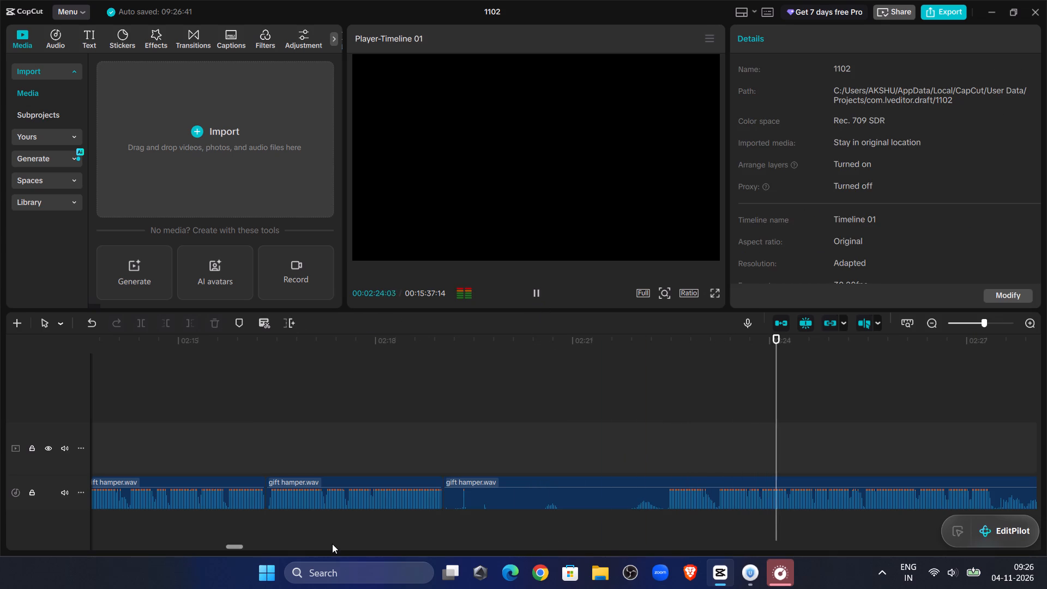
drag(233, 549, 244, 549)
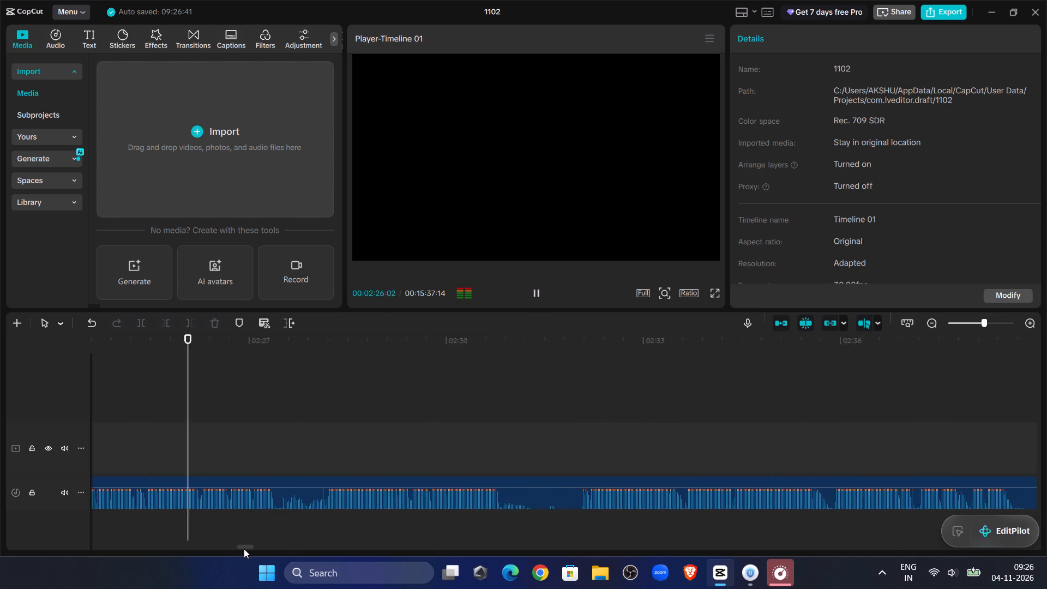
drag(244, 549, 241, 549)
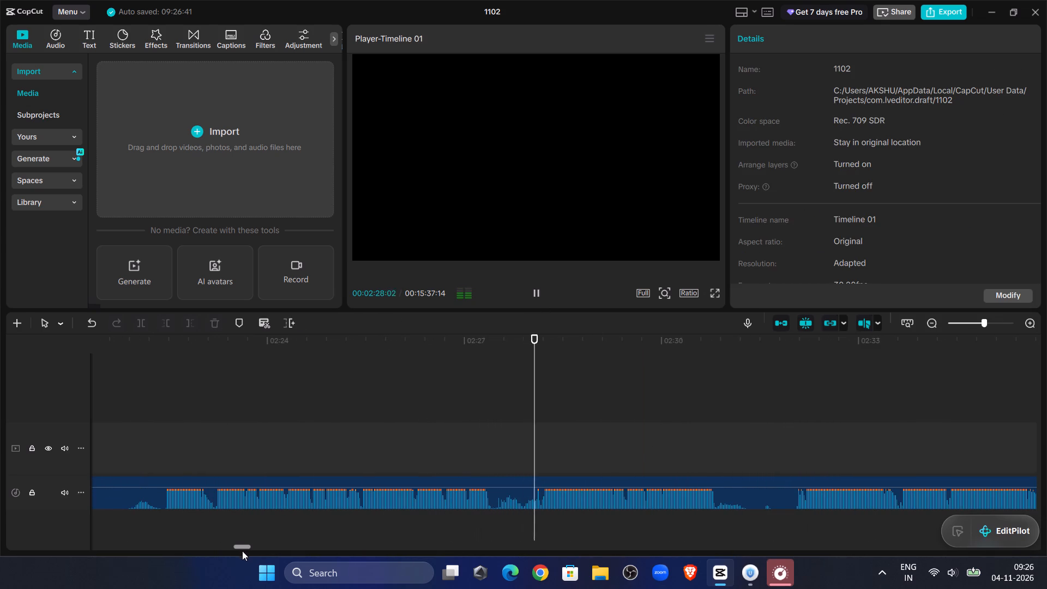
click(792, 455)
click(540, 293)
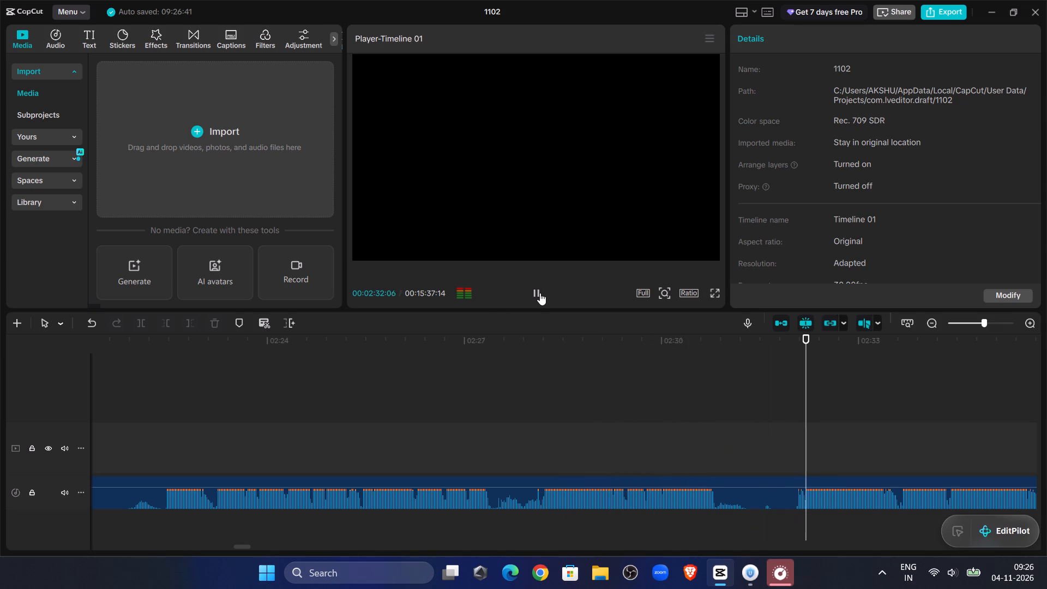
click(781, 450)
drag(783, 450, 804, 460)
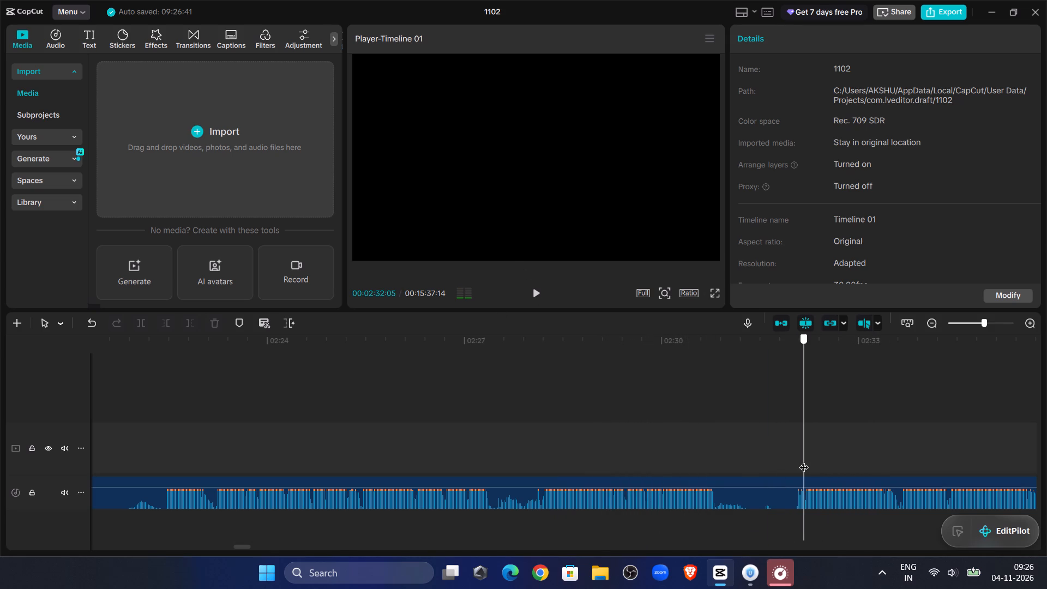
drag(804, 460, 803, 461)
click(797, 487)
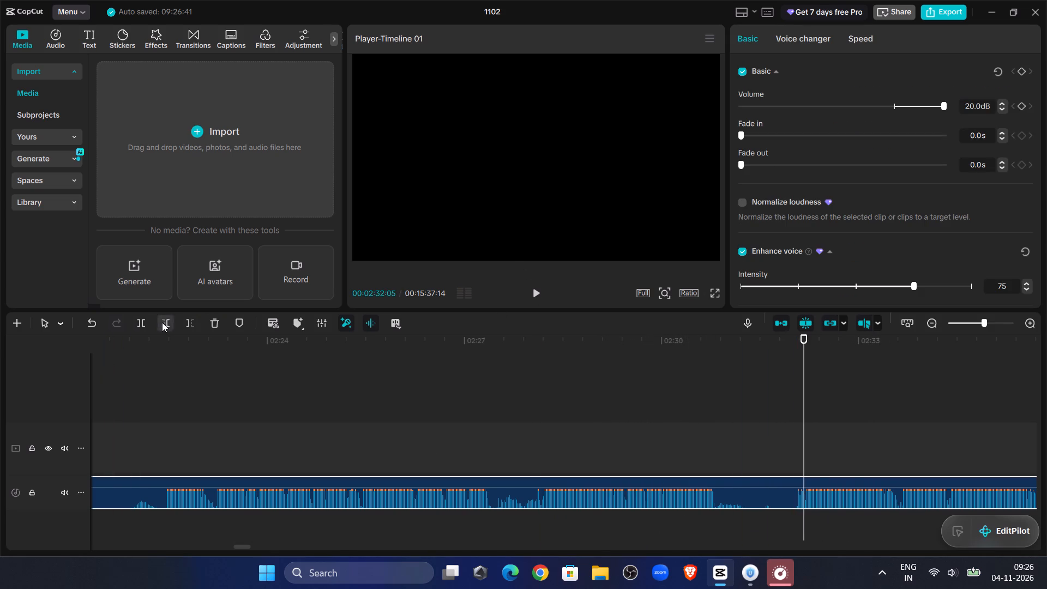
click(163, 322)
Move the trimmed clip back to about 00:02:19, at the end of the preceding audio, on a new audio track below.
drag(900, 481, 251, 541)
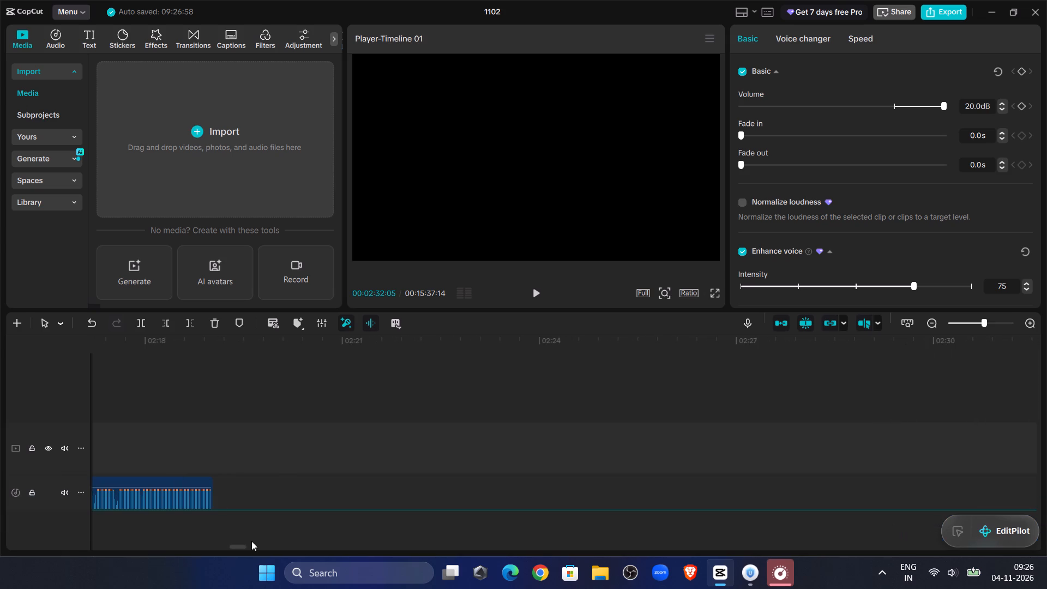
drag(251, 541, 303, 493)
click(186, 394)
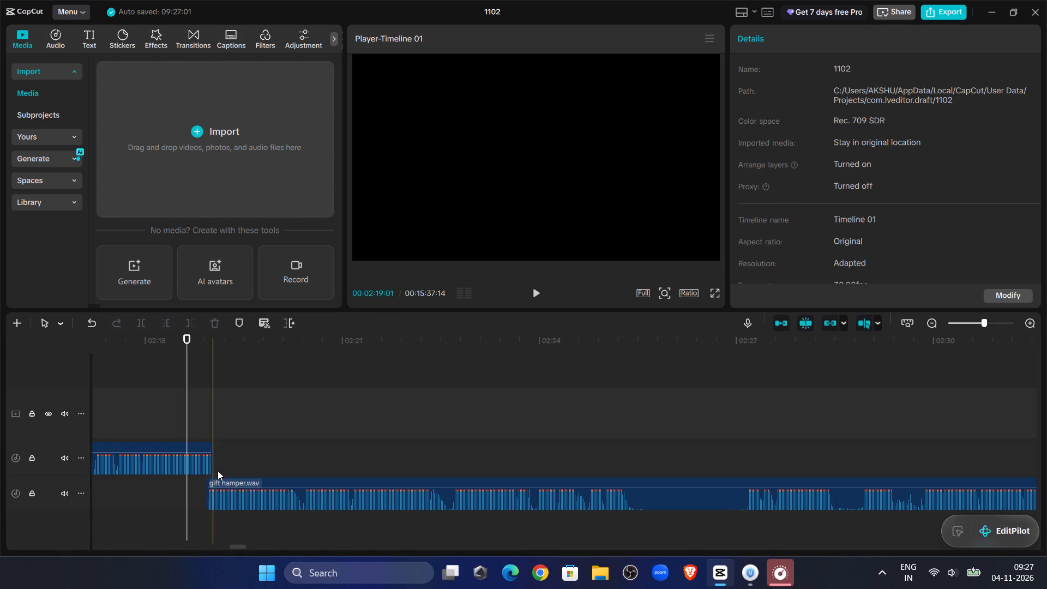
Move the last gift hamper.wav clip up to the main audio track, directly against the preceding clip at about 00:02:19.
click(225, 482)
drag(225, 482, 232, 450)
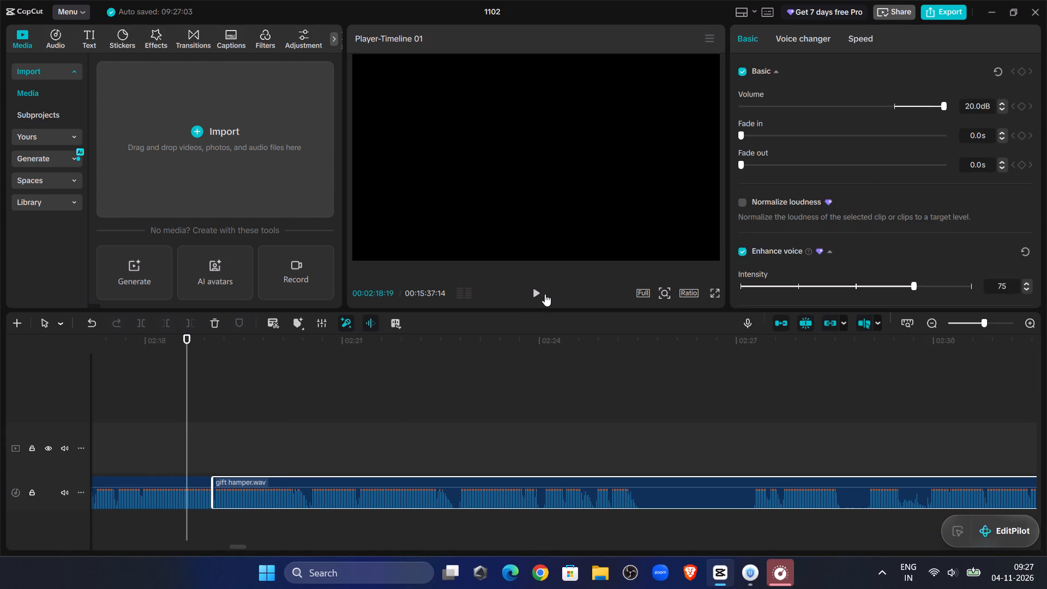
Listen across the new join and split the gift hamper.wav clip at about 00:02:20.
click(545, 293)
click(546, 293)
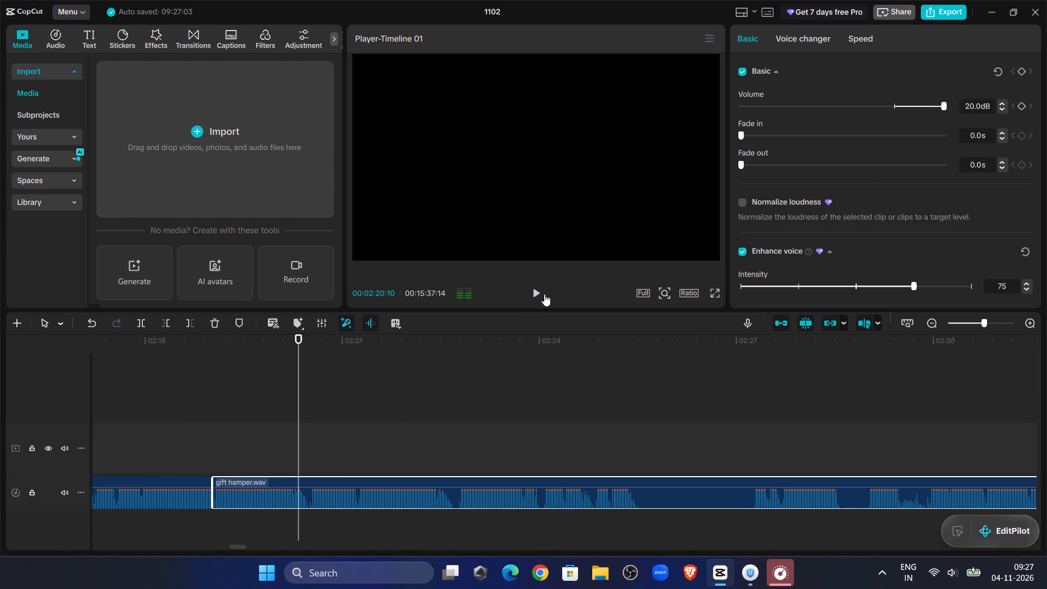
click(296, 439)
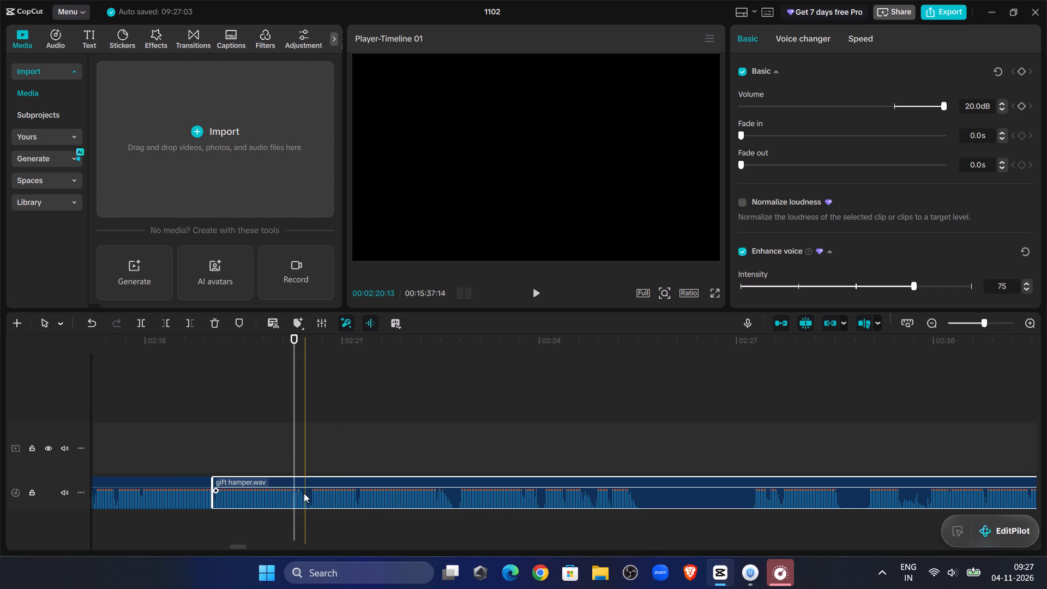
click(304, 493)
click(133, 320)
Trim the start of the split-off clip up to 00:02:20:14 and move it back against the preceding clip.
double_click(533, 293)
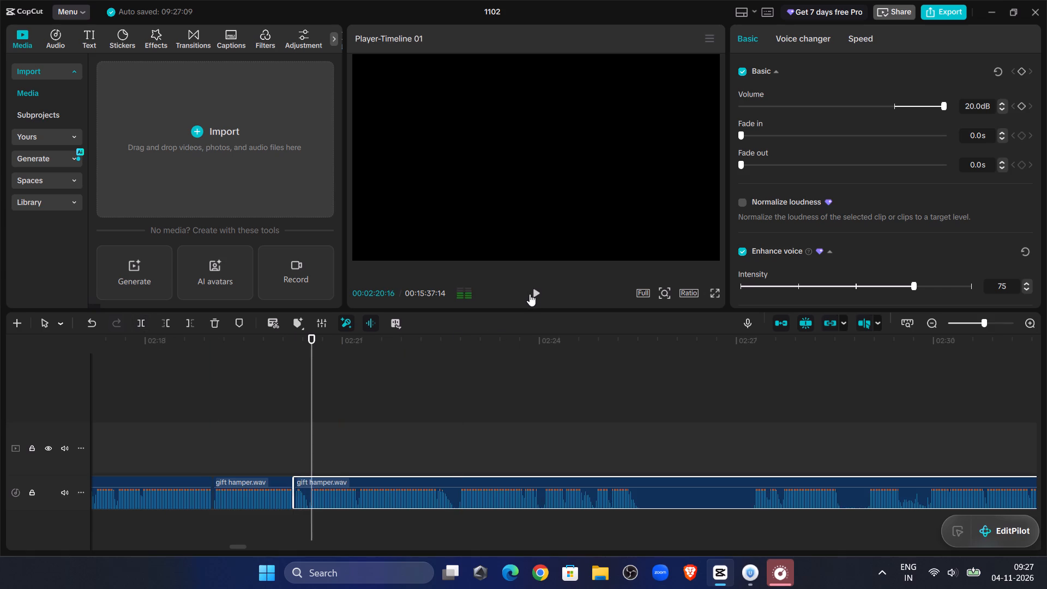
drag(314, 405, 308, 405)
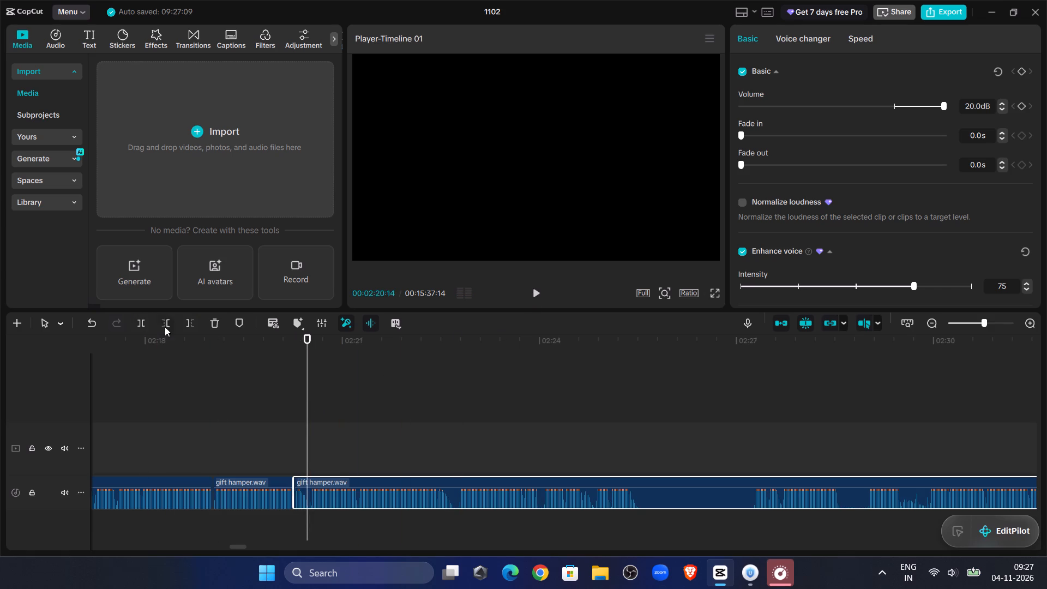
click(166, 326)
drag(316, 478, 300, 482)
Listen from about 00:02:19:26 across the join and split the last clip at about 00:02:22:08.
click(268, 408)
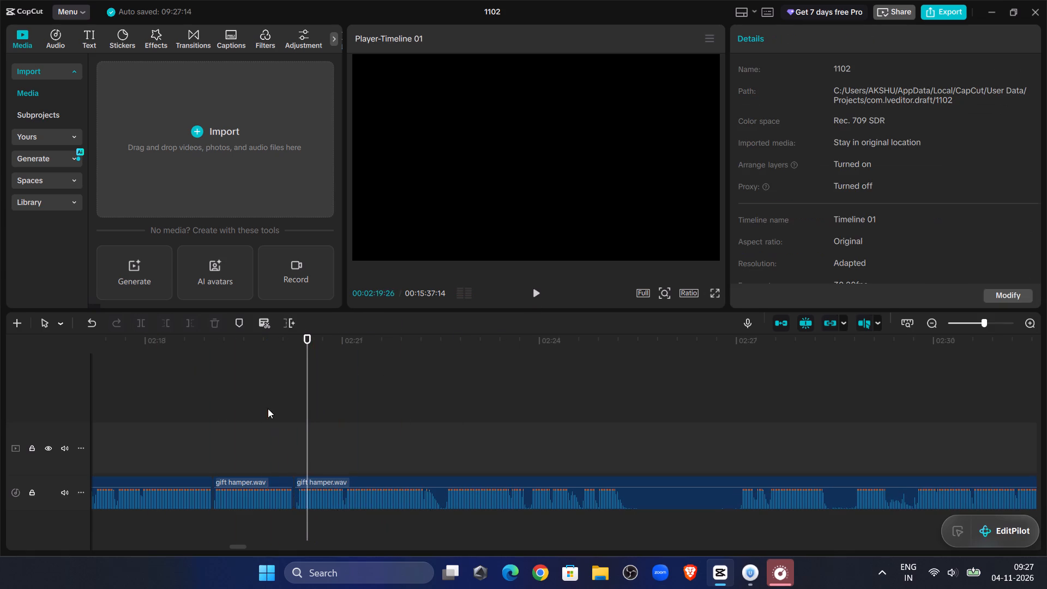
click(544, 292)
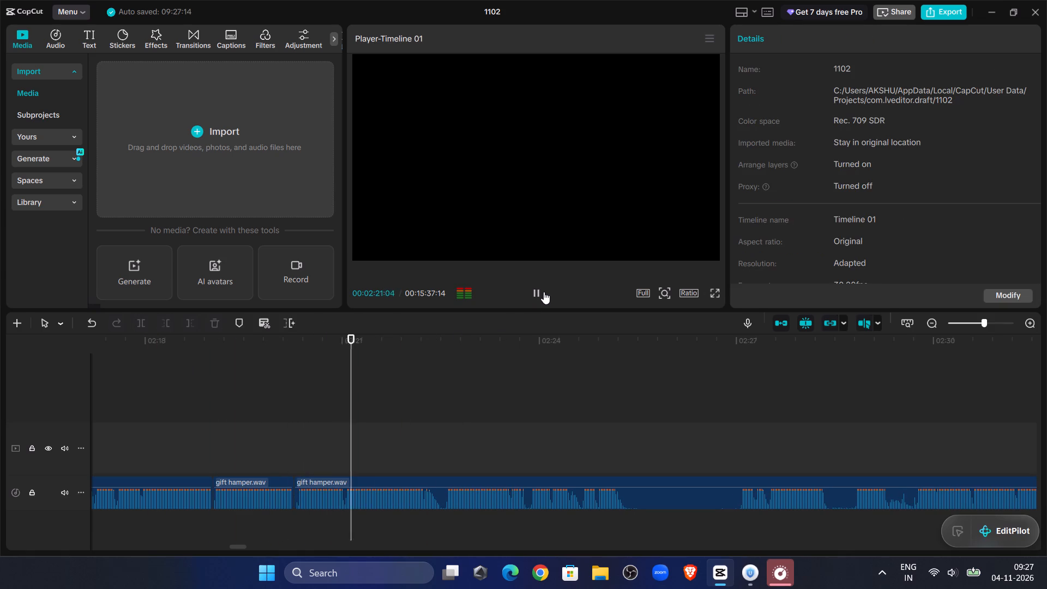
click(534, 292)
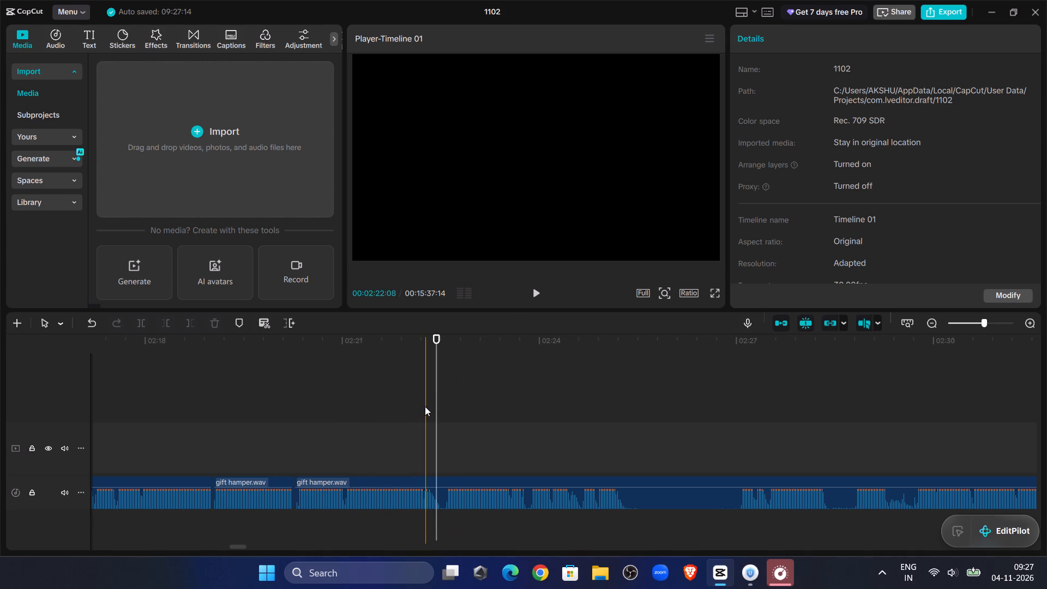
click(425, 406)
click(422, 491)
click(143, 325)
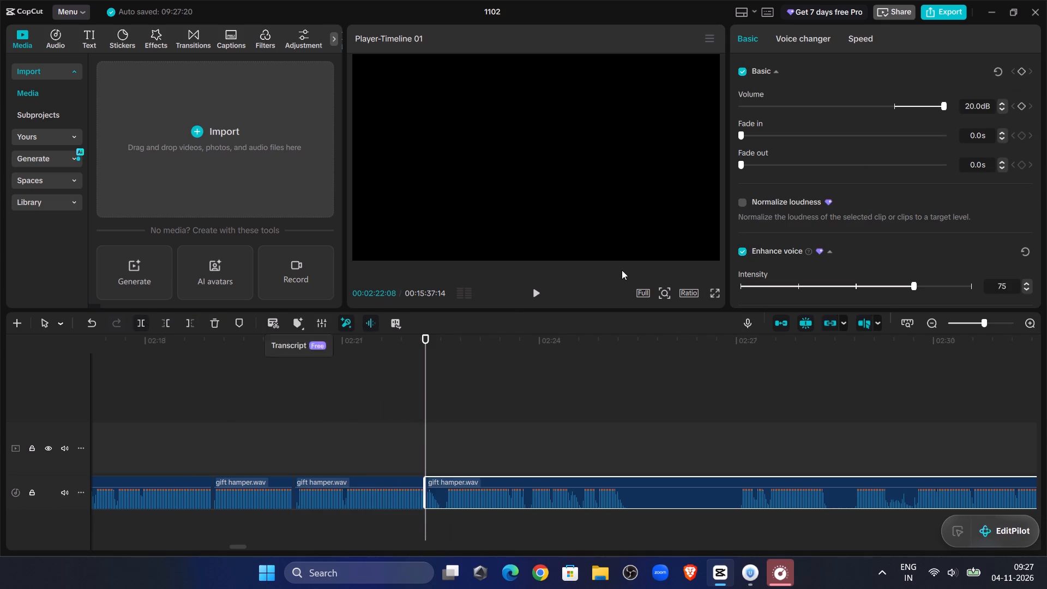
Audition past the split, trim the last clip's start up to 00:02:22:16 and move it back against the preceding clip.
double_click(541, 297)
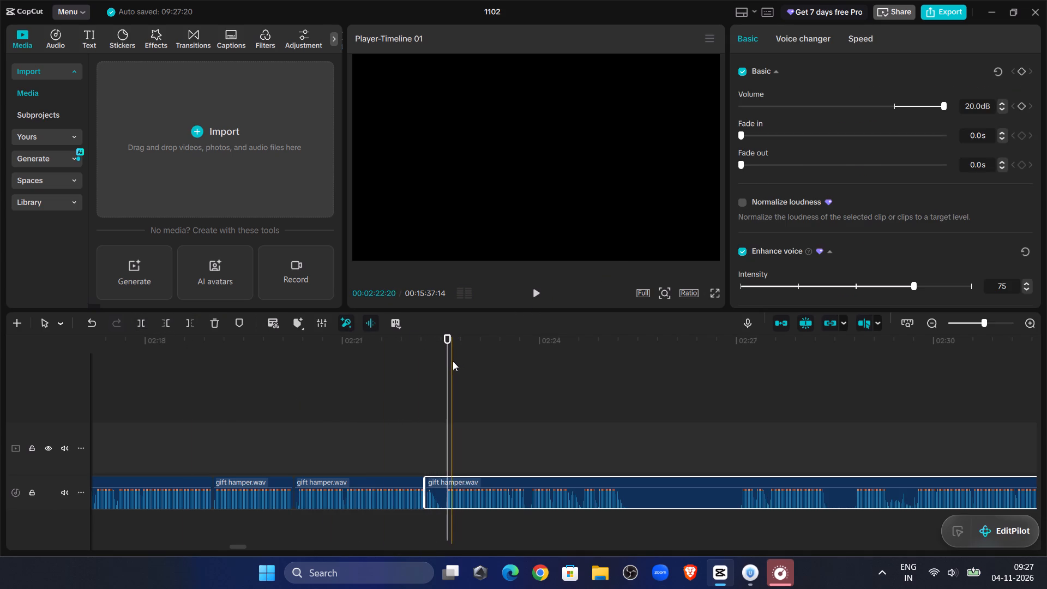
drag(453, 361, 444, 363)
drag(444, 363, 442, 368)
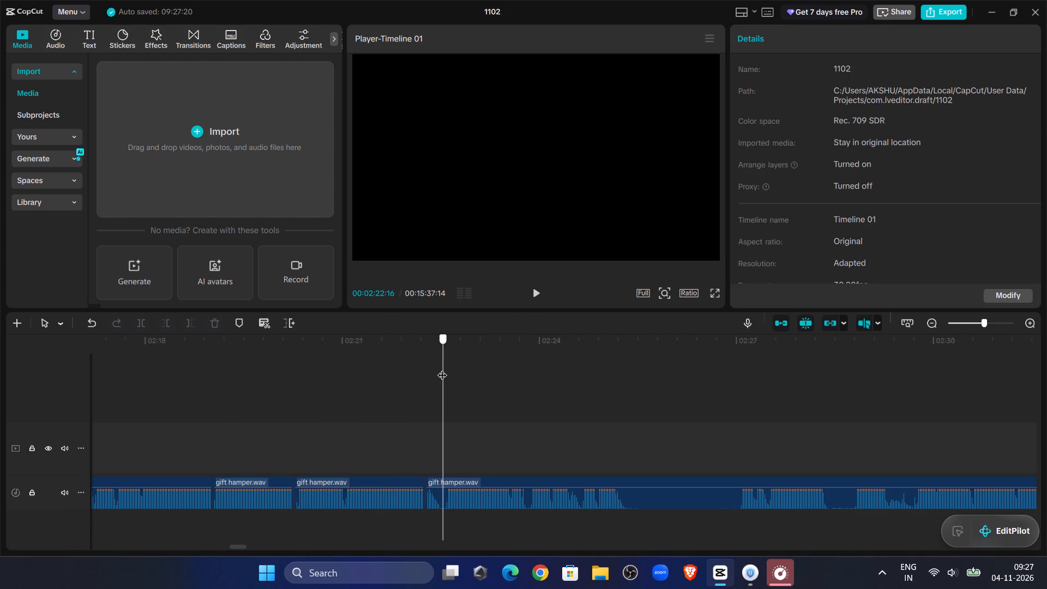
drag(442, 368, 443, 369)
click(459, 482)
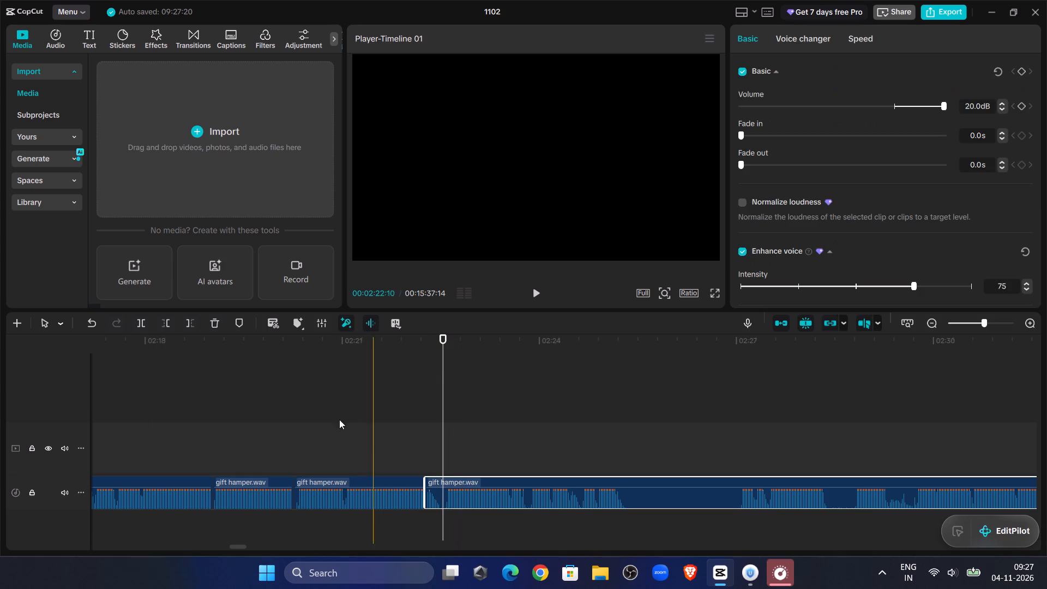
click(163, 322)
drag(454, 480, 434, 486)
Listen on from the new join, replay from about 00:02:22:27, and split the last clip at about 00:02:24:07.
click(397, 425)
click(544, 289)
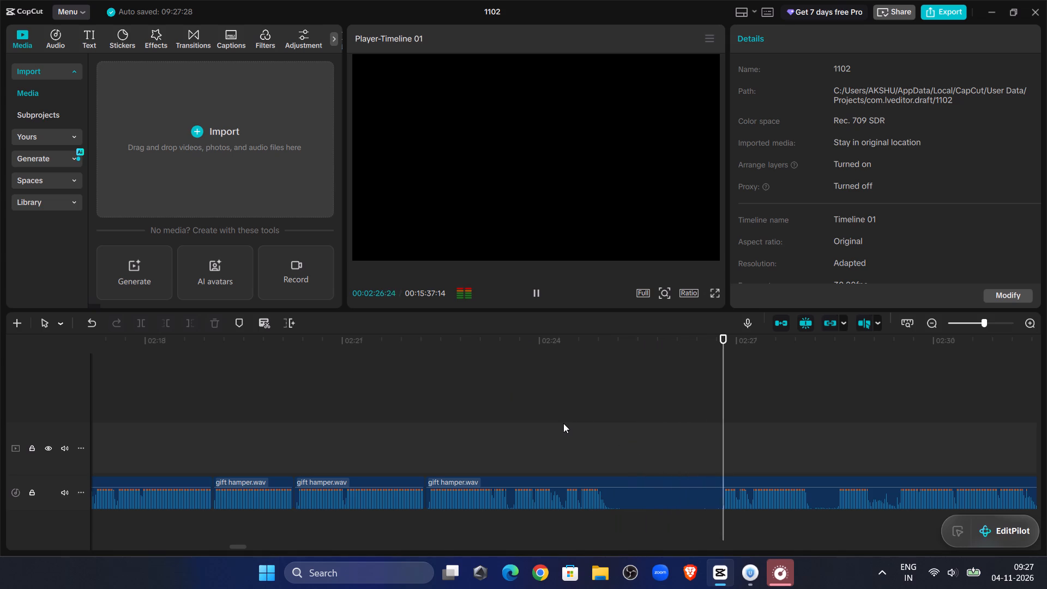
click(466, 414)
click(526, 291)
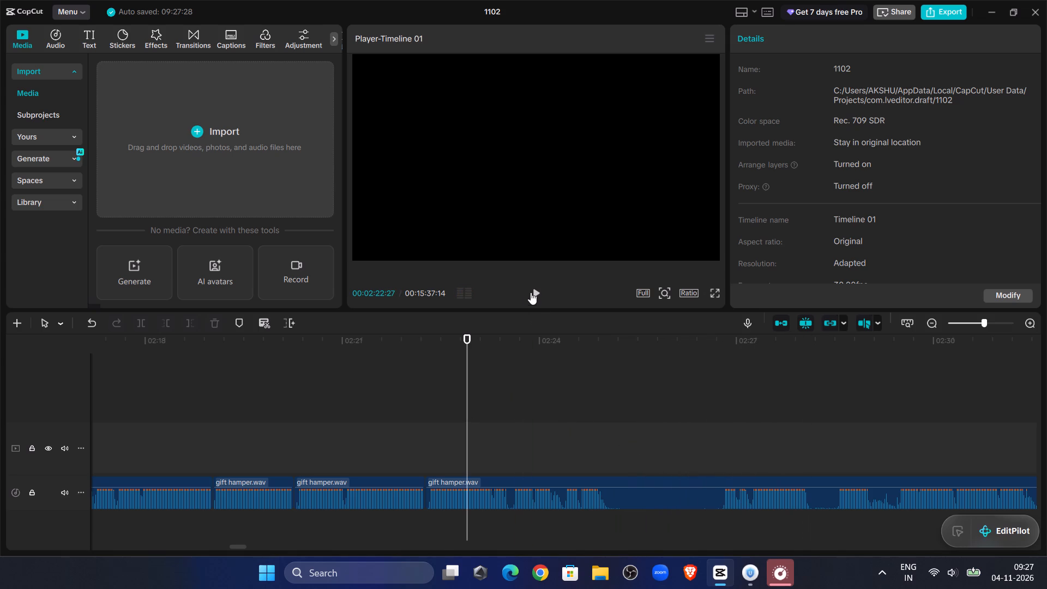
click(539, 296)
click(539, 296)
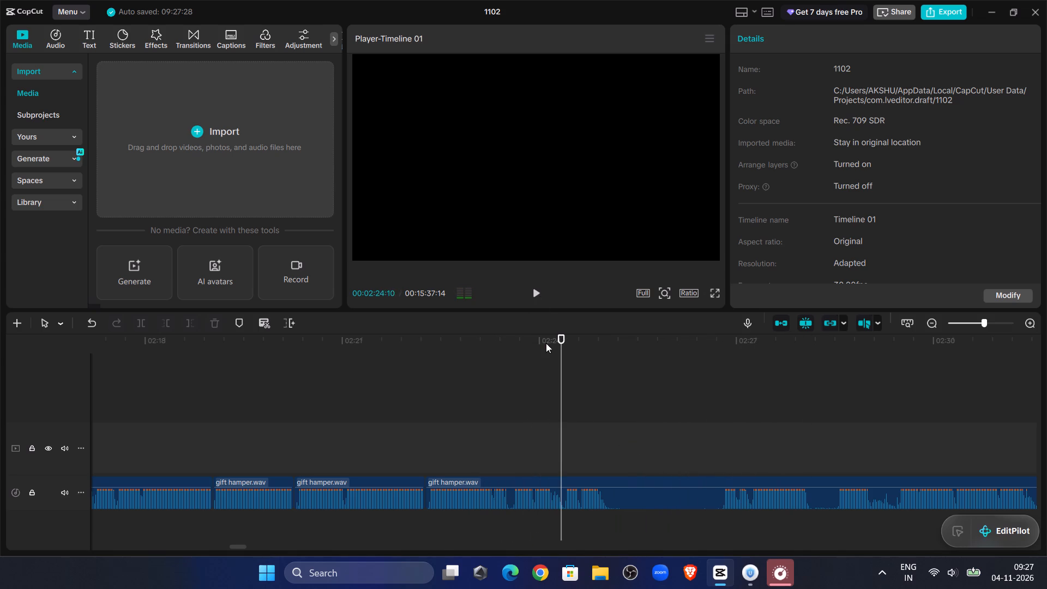
click(559, 461)
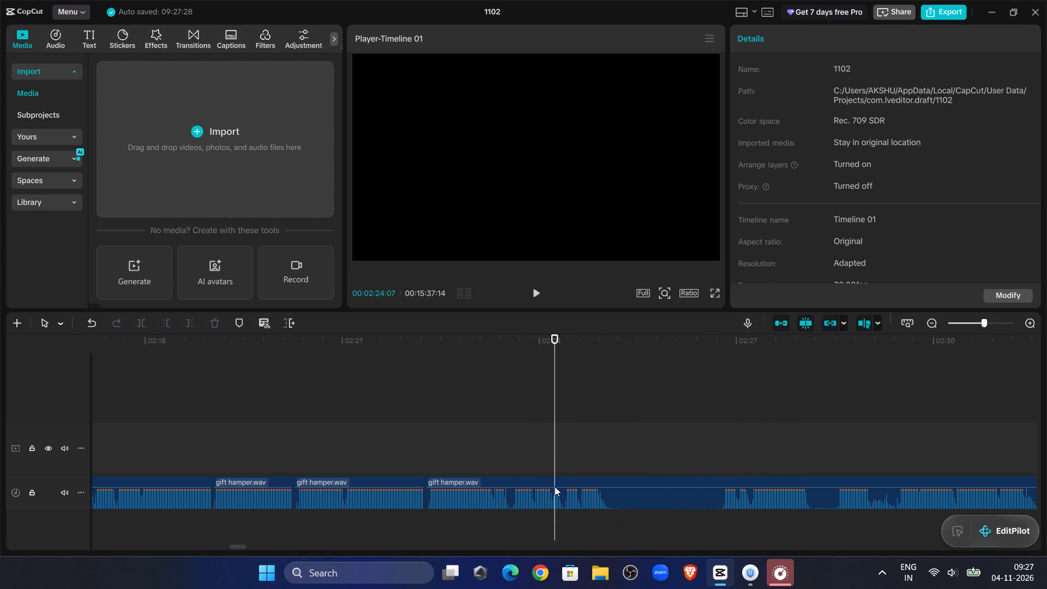
click(555, 489)
click(140, 322)
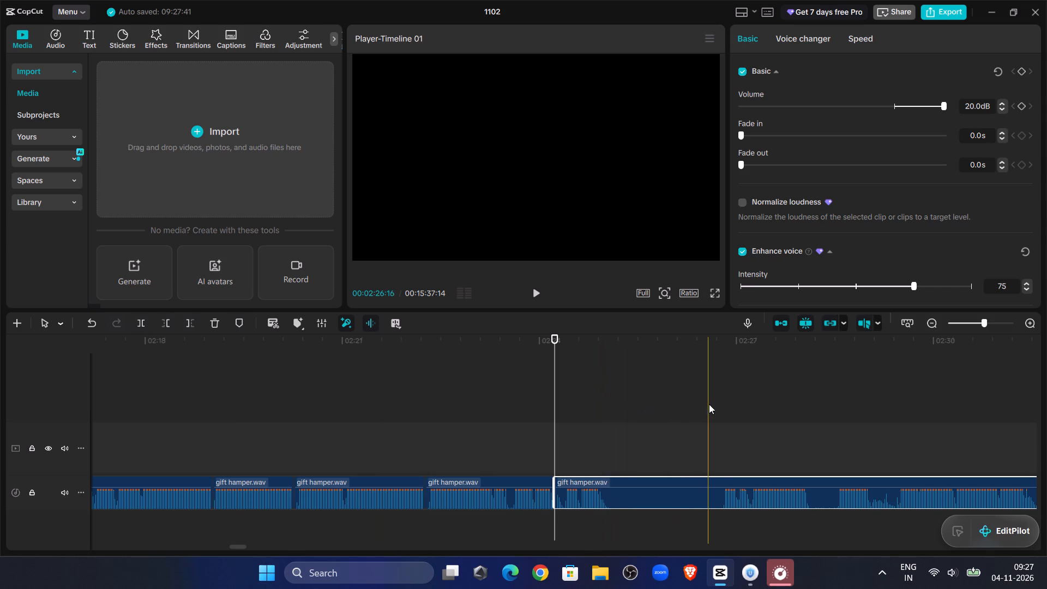
Trim the last clip's start up to 00:02:26:23, listen to the audio before the gap, and move the clip back to close it.
click(722, 412)
click(711, 500)
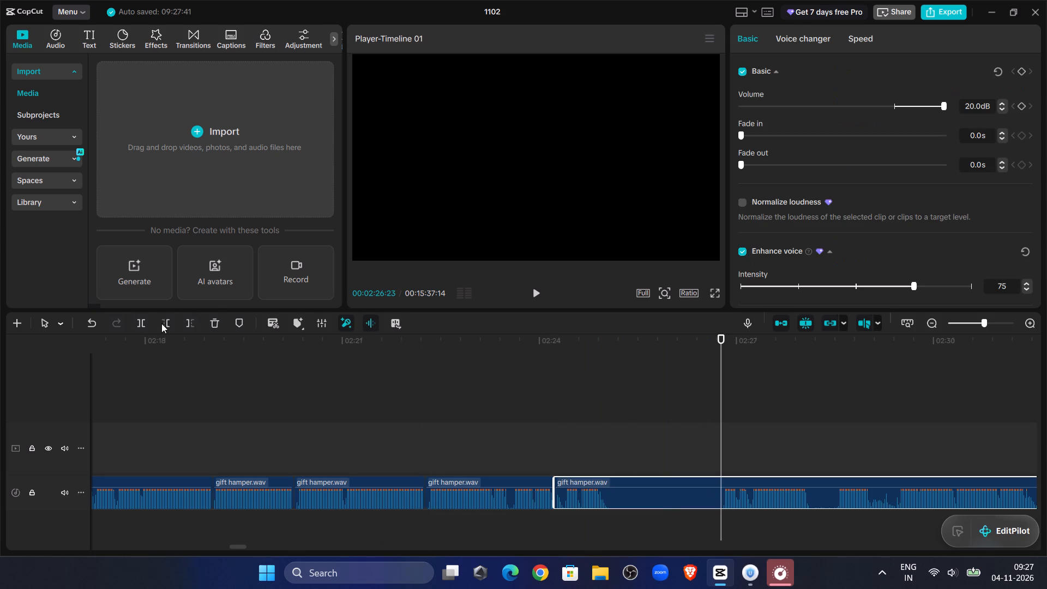
click(161, 326)
click(514, 404)
click(471, 386)
click(532, 293)
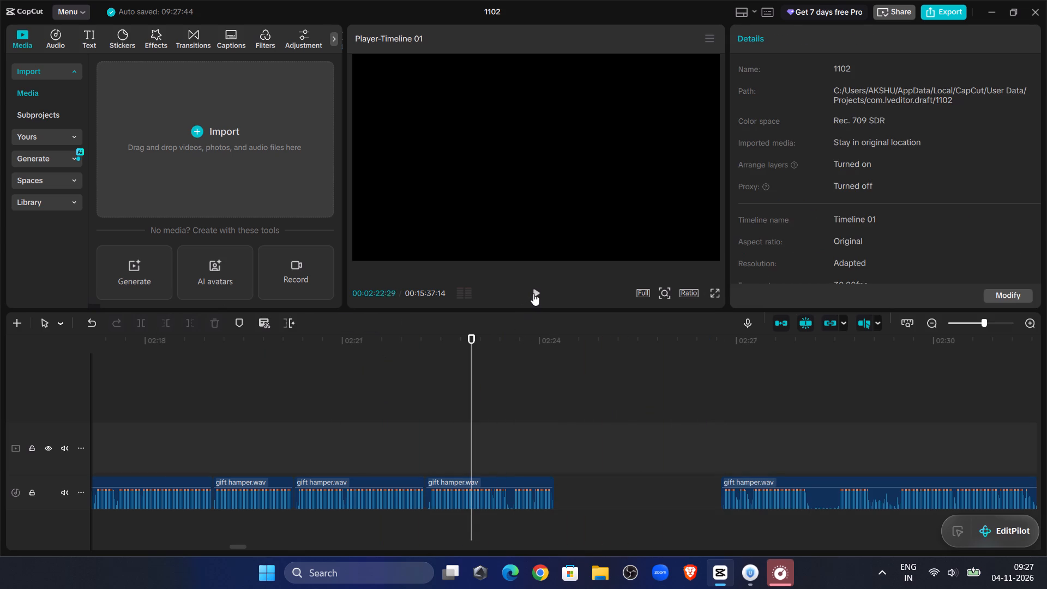
click(533, 293)
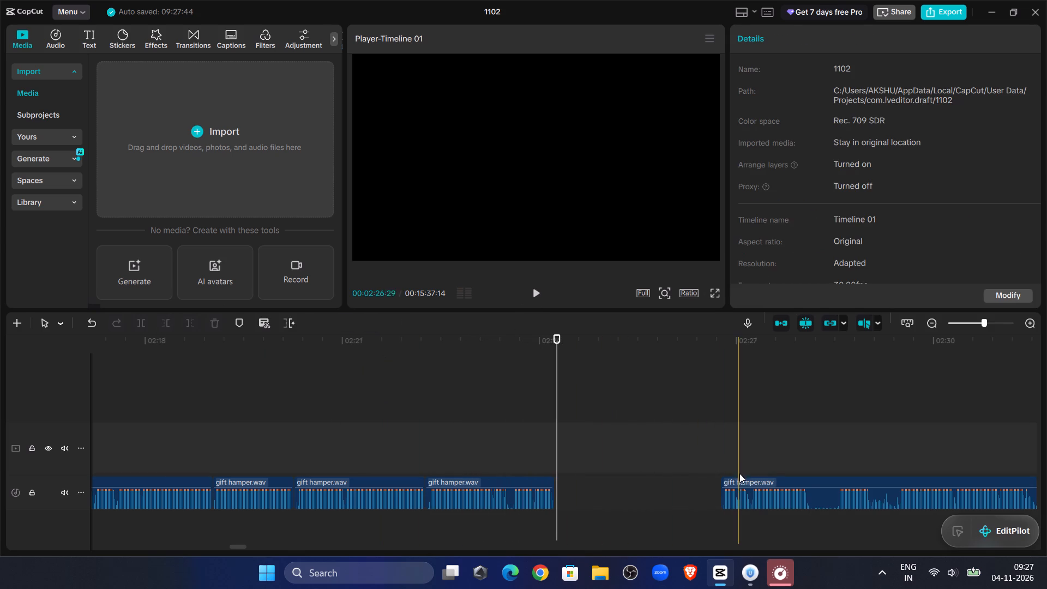
click(739, 479)
drag(739, 479, 571, 483)
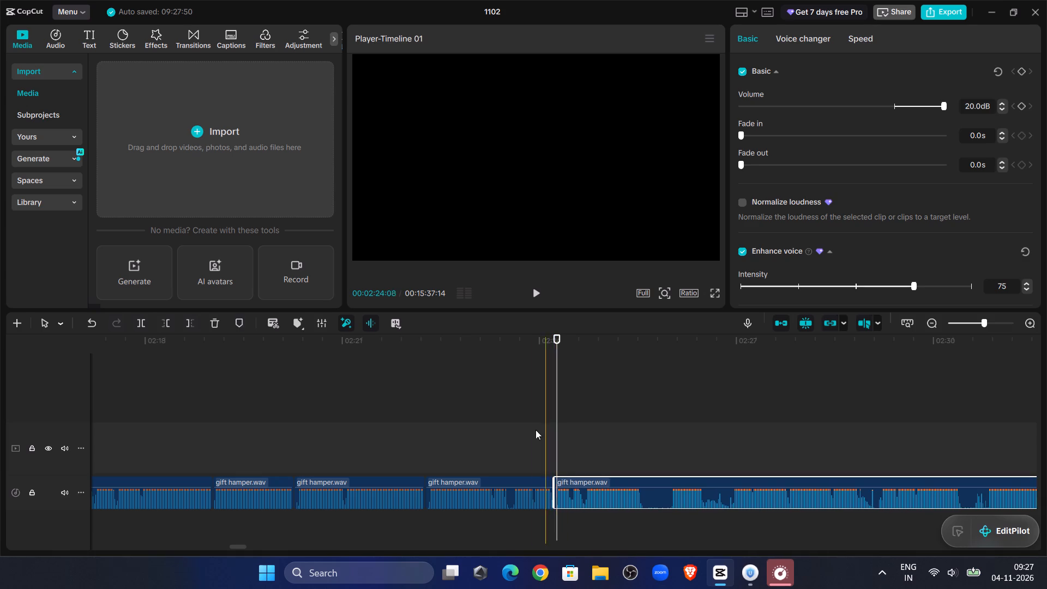
Listen across the join at about 00:02:24 and split the last clip at about 00:02:25:19.
click(530, 423)
click(539, 287)
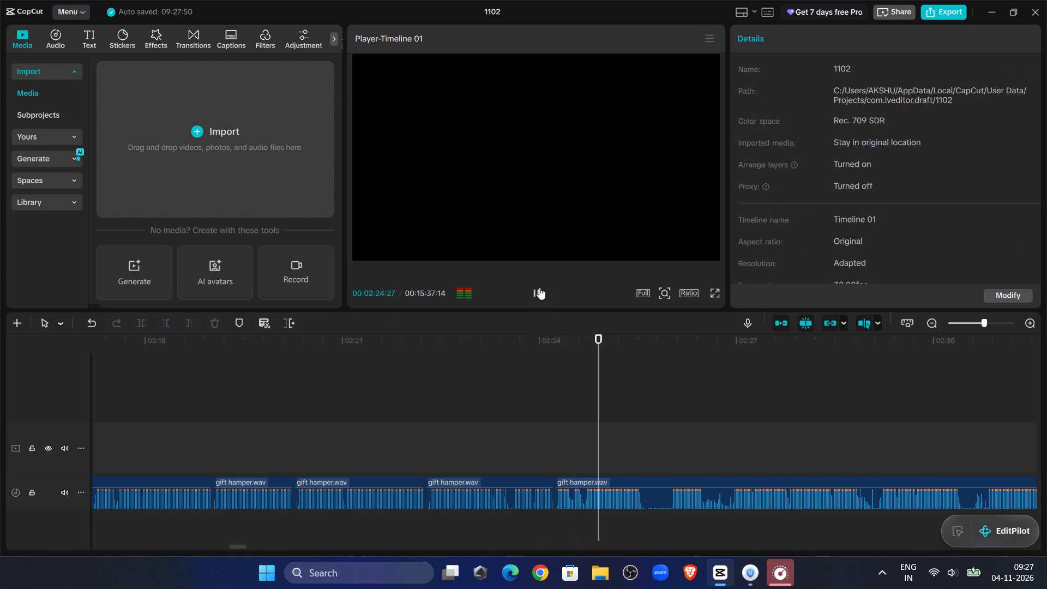
click(538, 289)
click(612, 488)
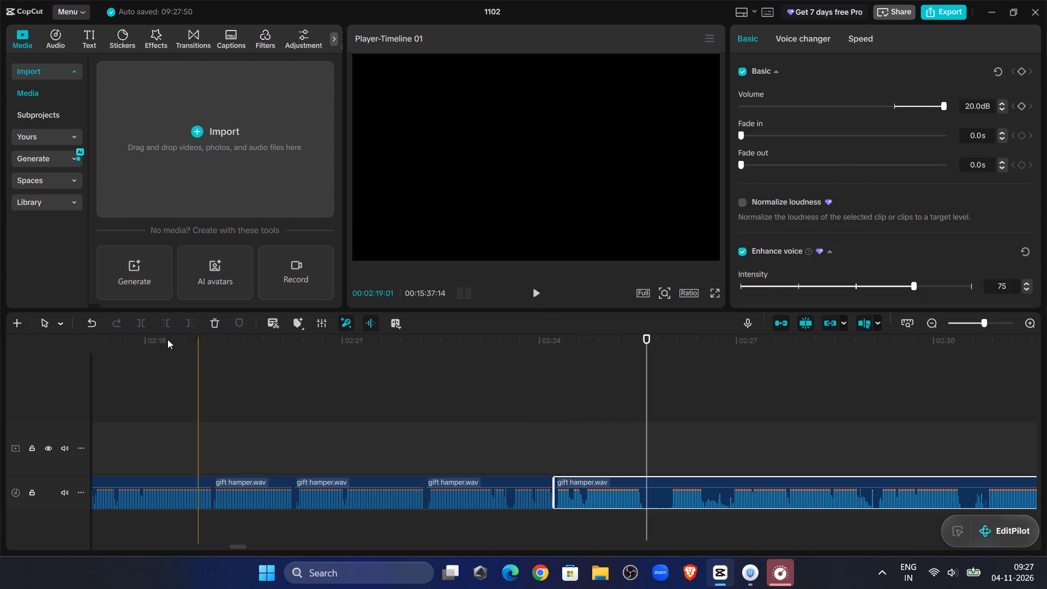
click(136, 327)
Audition the audio after the split, trim the last clip's start up to 00:02:25:29 and move it back against the preceding clip.
click(528, 294)
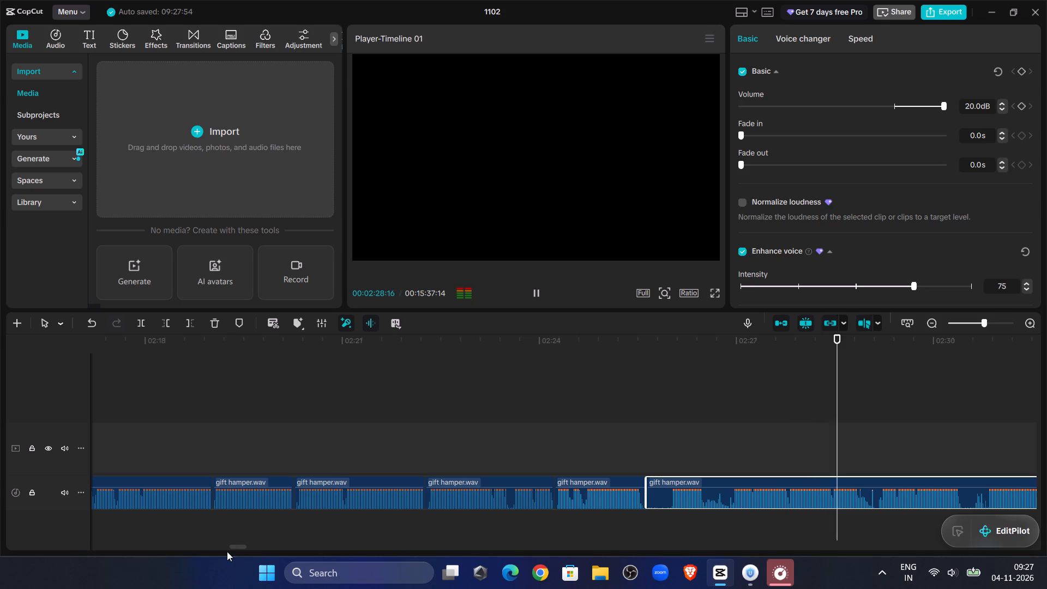
drag(233, 547, 249, 549)
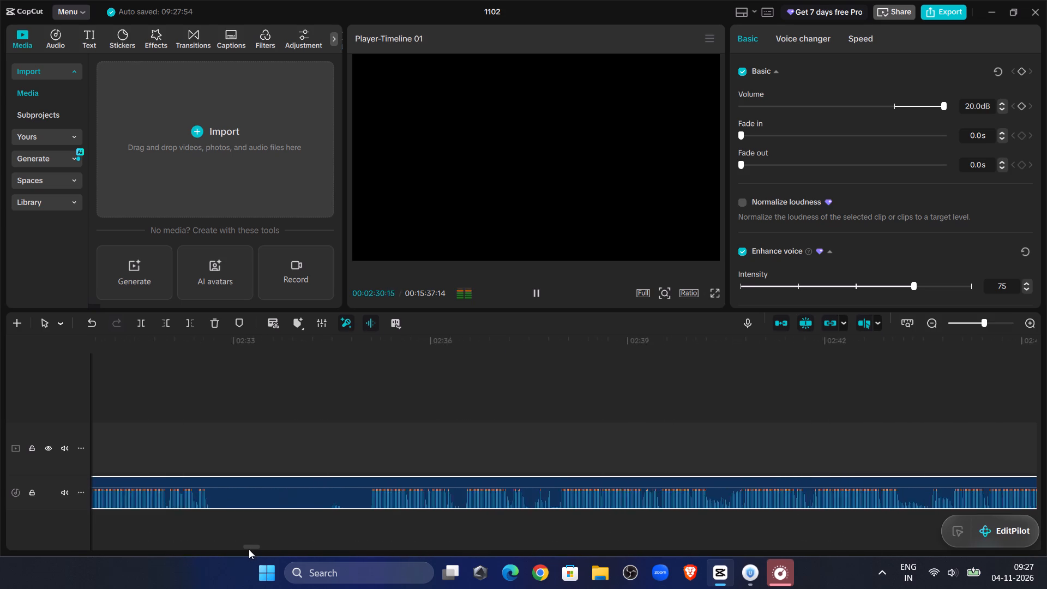
drag(249, 549, 245, 550)
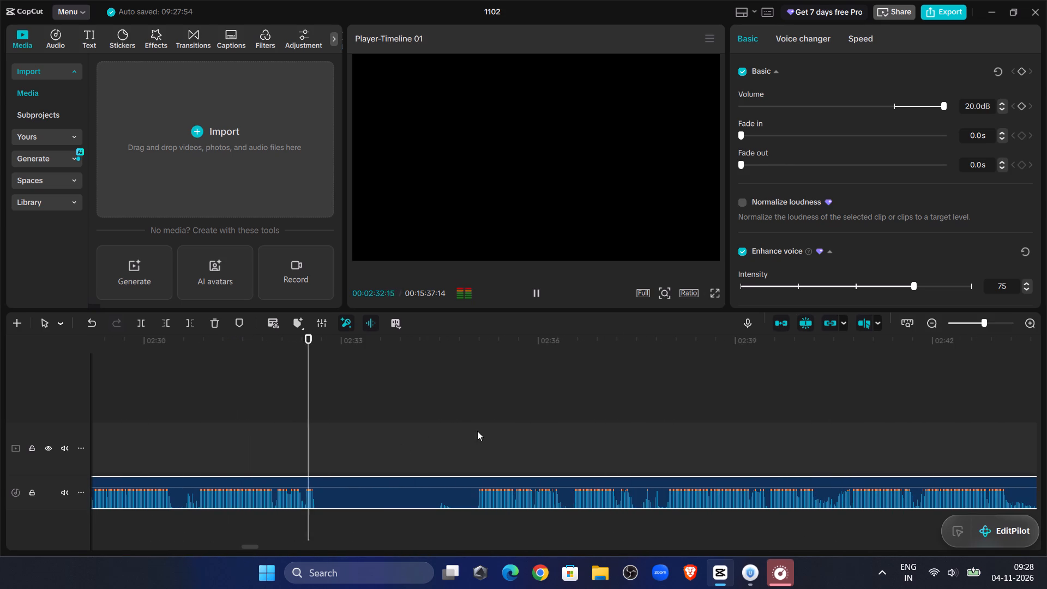
click(480, 431)
click(538, 299)
click(453, 378)
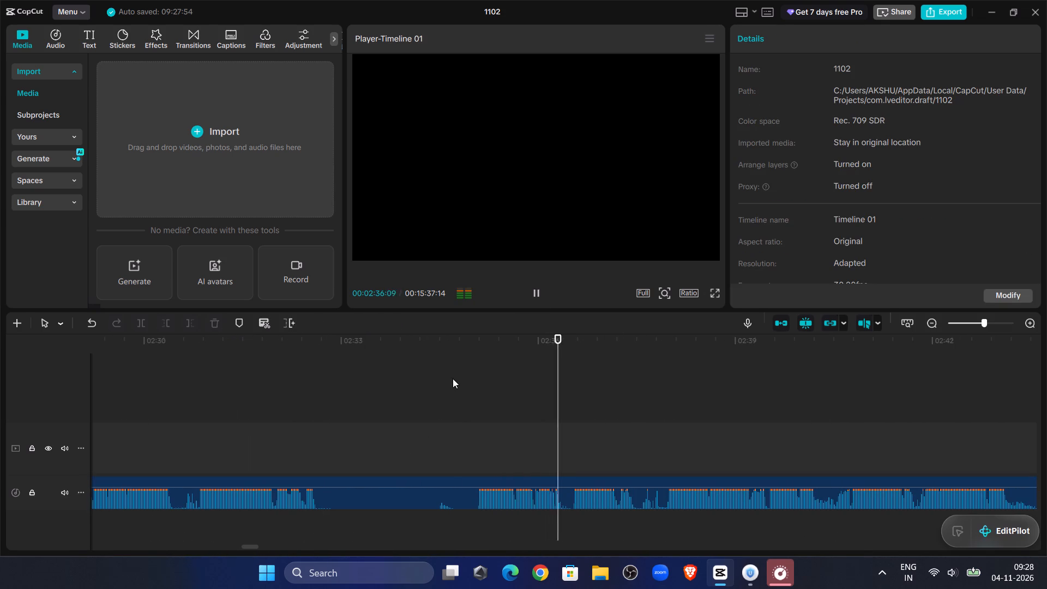
drag(453, 378, 366, 496)
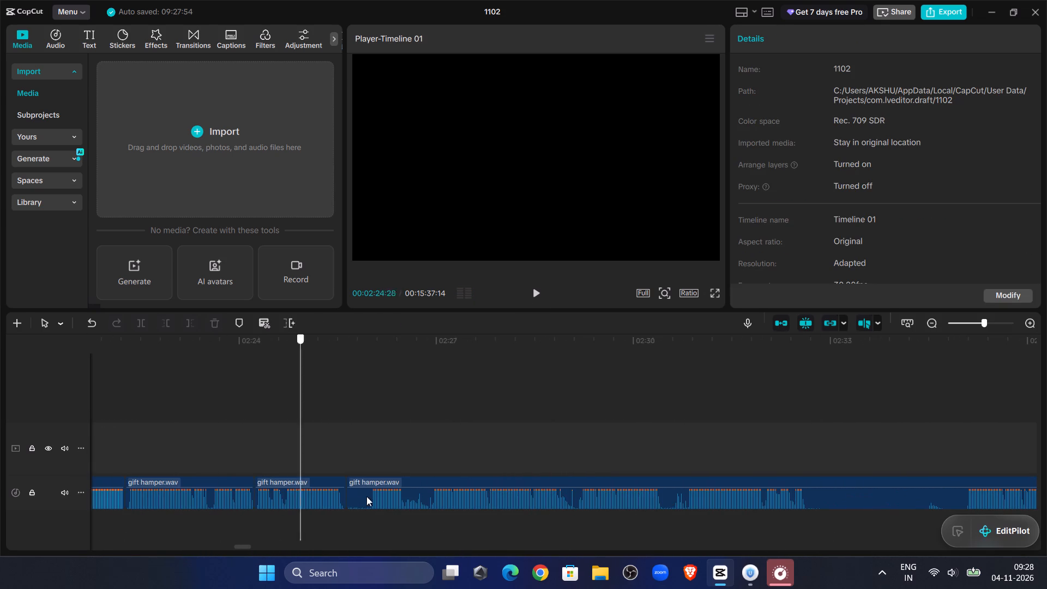
drag(366, 496, 368, 481)
click(371, 488)
click(163, 330)
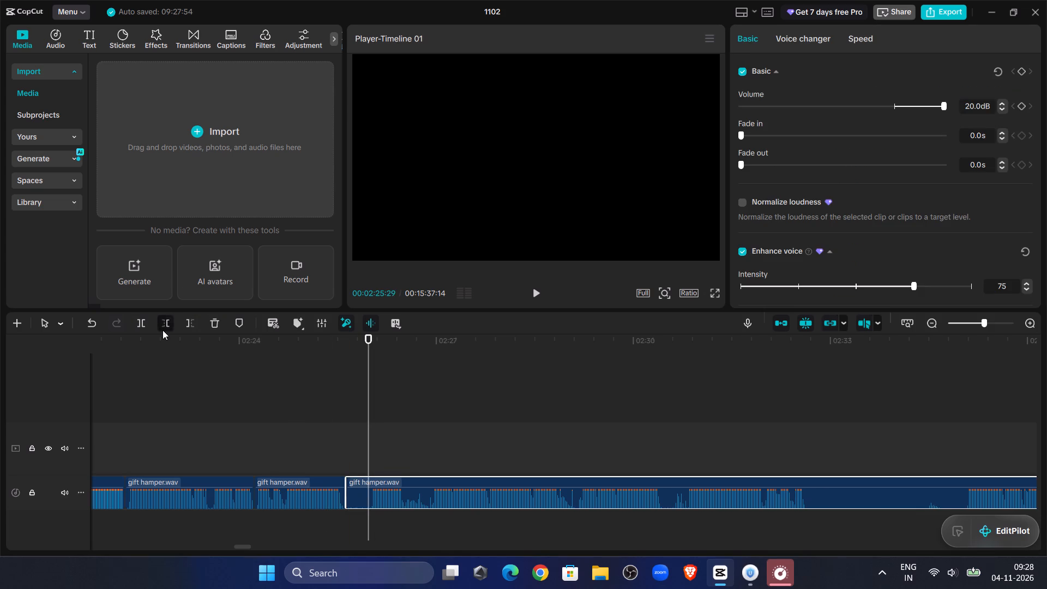
drag(380, 478, 358, 482)
Listen from about 00:02:25:07 across the join and split the last clip at about 00:02:26:06.
click(321, 401)
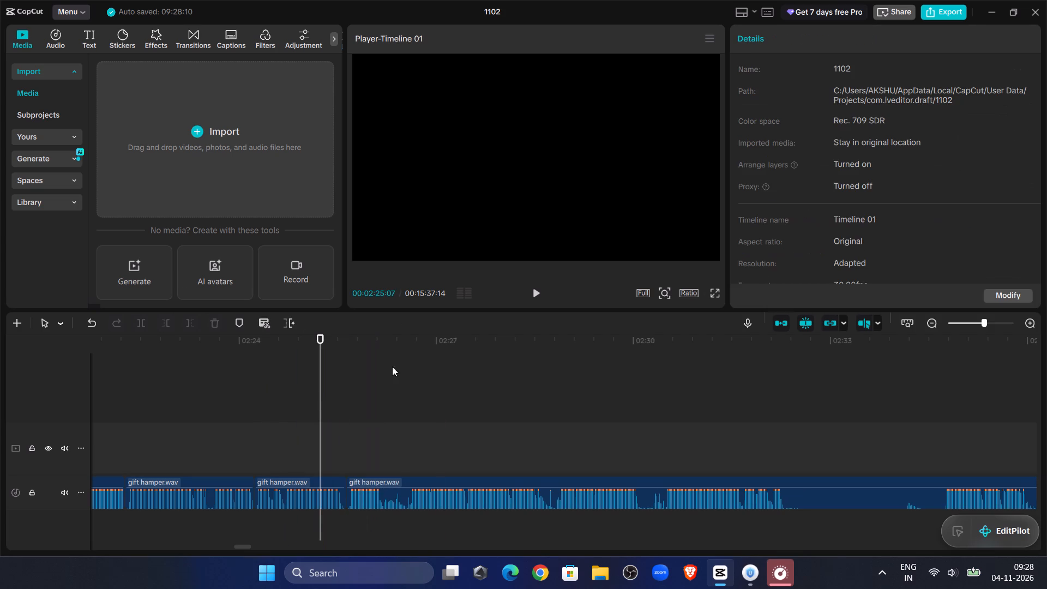
click(534, 290)
click(534, 290)
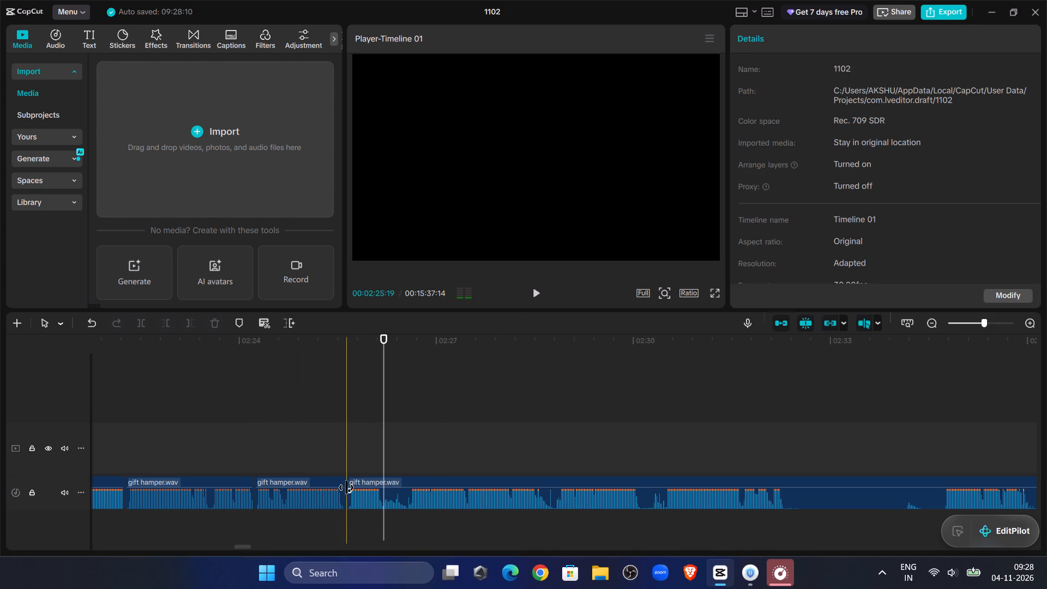
click(357, 492)
click(136, 327)
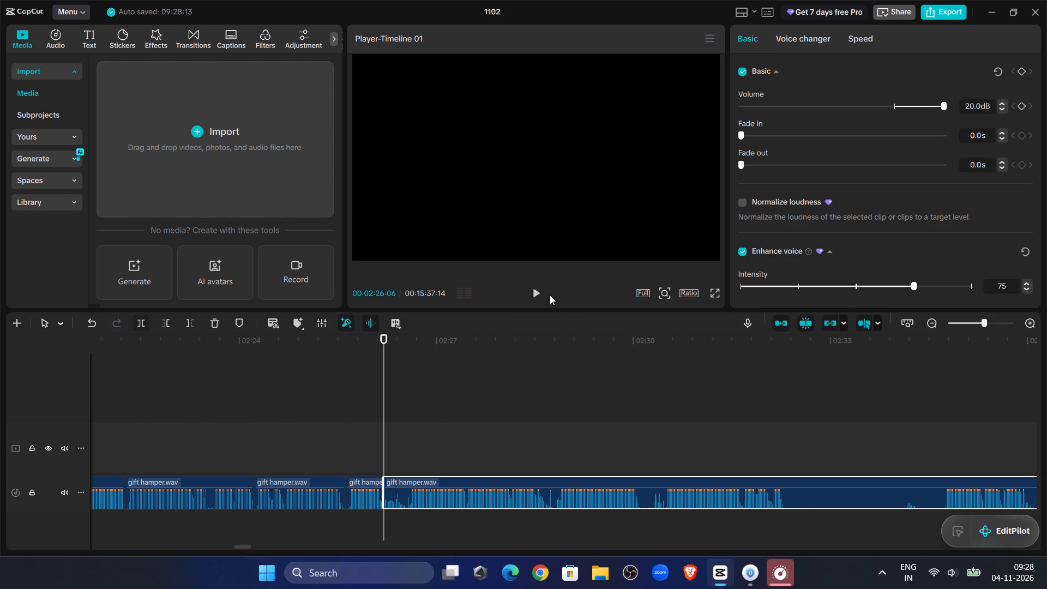
Audition past the split, trim the last clip's start up to 00:02:26:17 and move it back against the preceding clip.
double_click(544, 294)
double_click(537, 294)
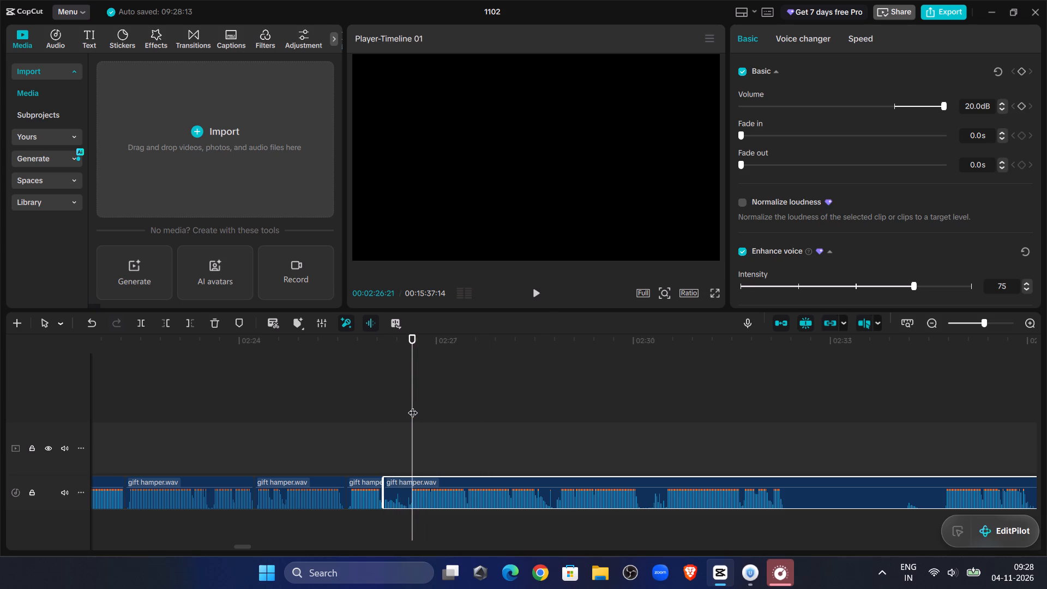
drag(413, 406, 407, 408)
click(170, 323)
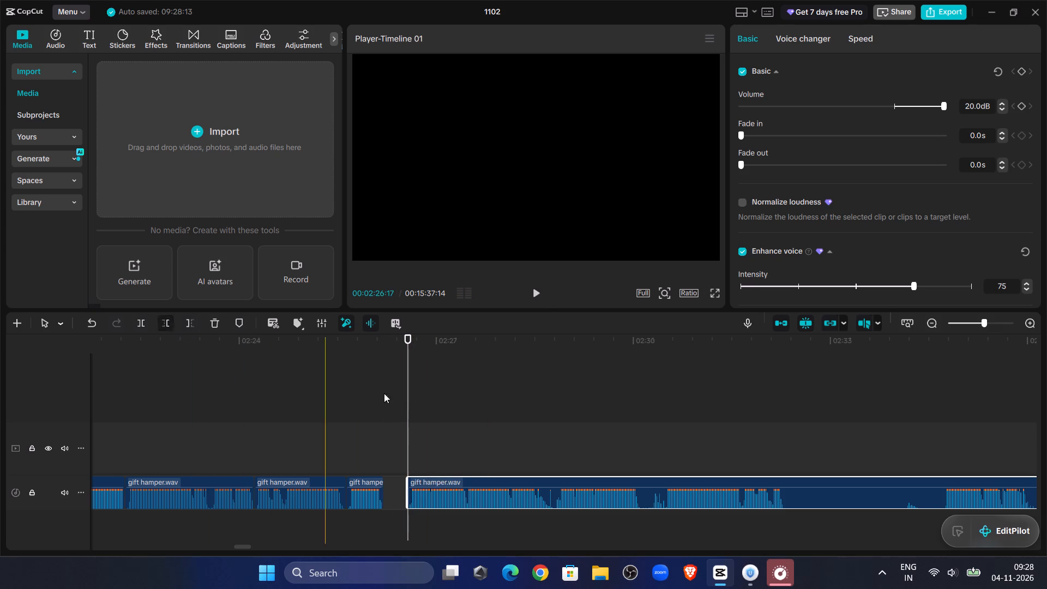
drag(433, 479, 409, 482)
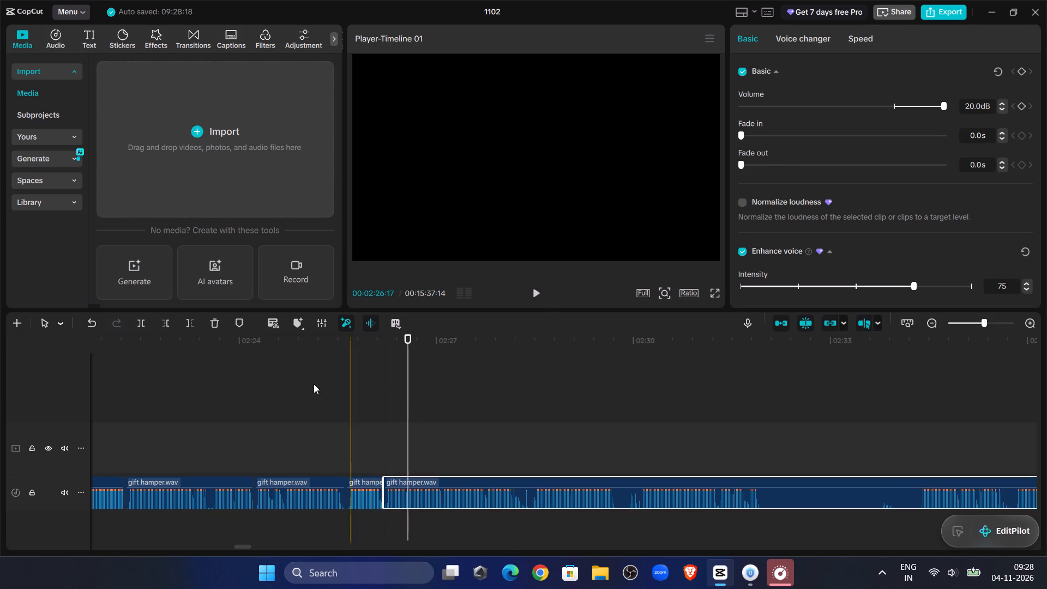
Listen from about 00:02:25 across the join and split the last clip at about 00:02:28:06.
click(313, 383)
click(534, 278)
click(534, 286)
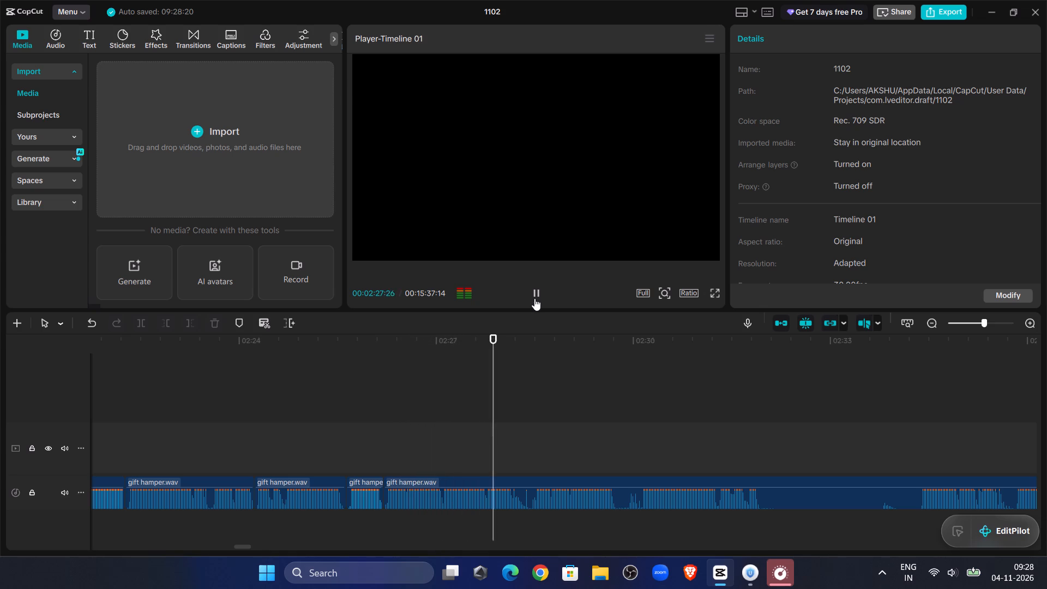
drag(466, 384, 474, 386)
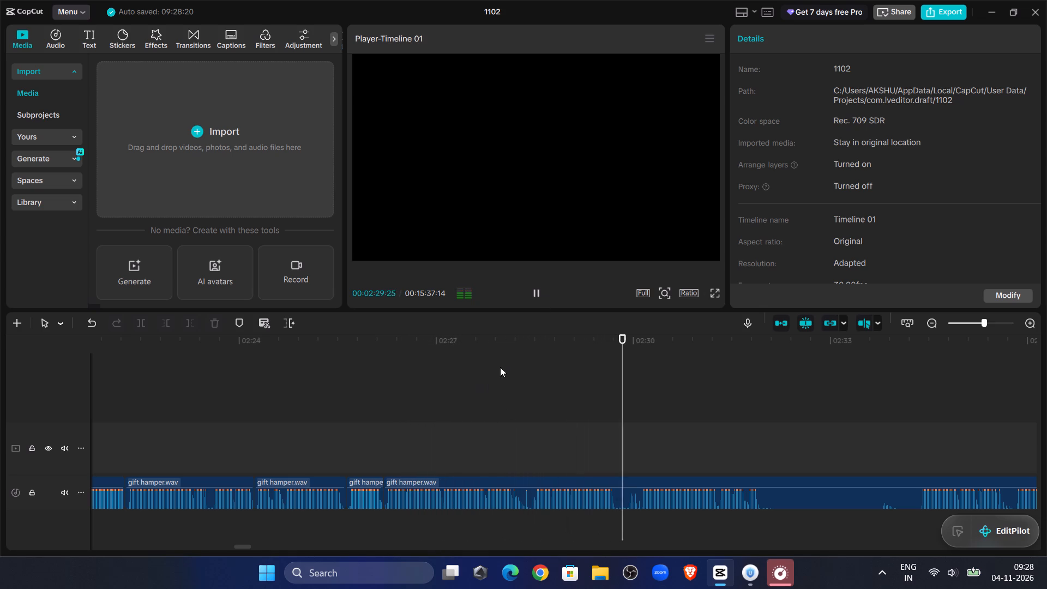
click(500, 368)
double_click(529, 297)
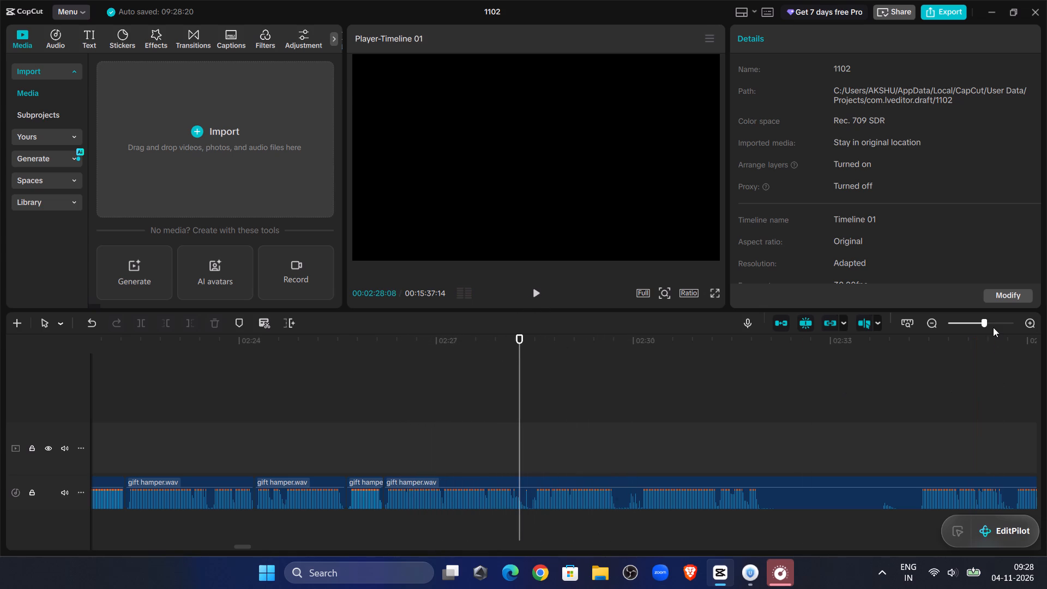
click(993, 325)
click(501, 443)
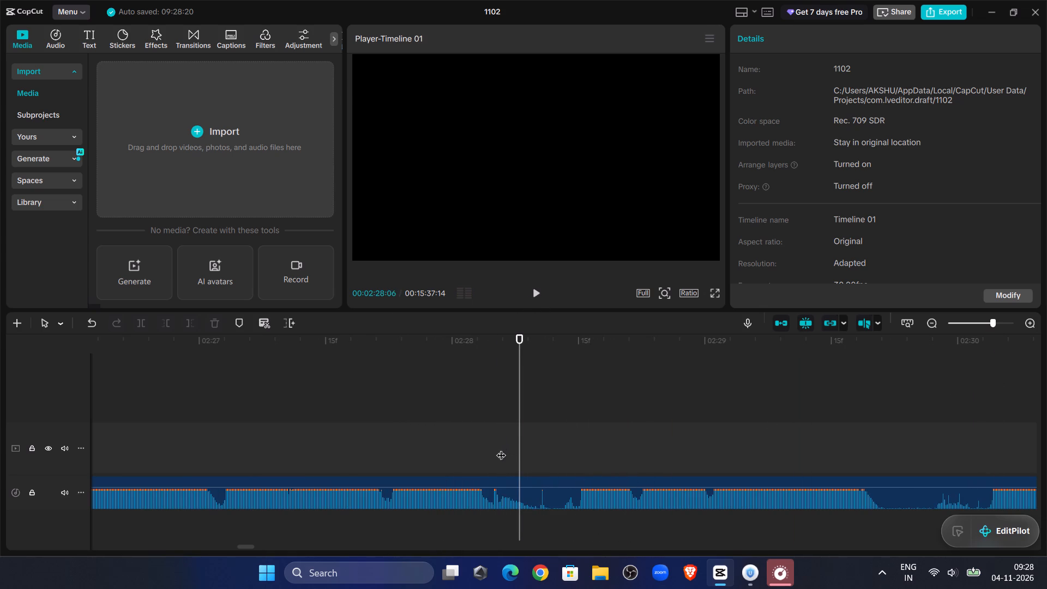
click(503, 498)
click(148, 320)
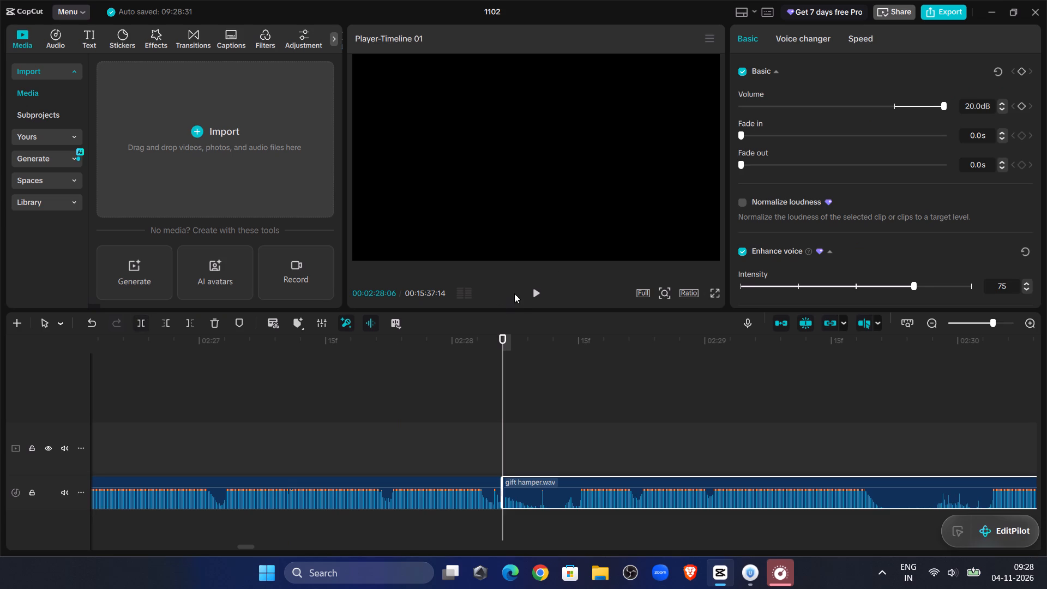
Audition past the split, trim the last clip's start up to 00:02:28:15 and move it back against the preceding clip.
double_click(541, 298)
drag(567, 386, 575, 394)
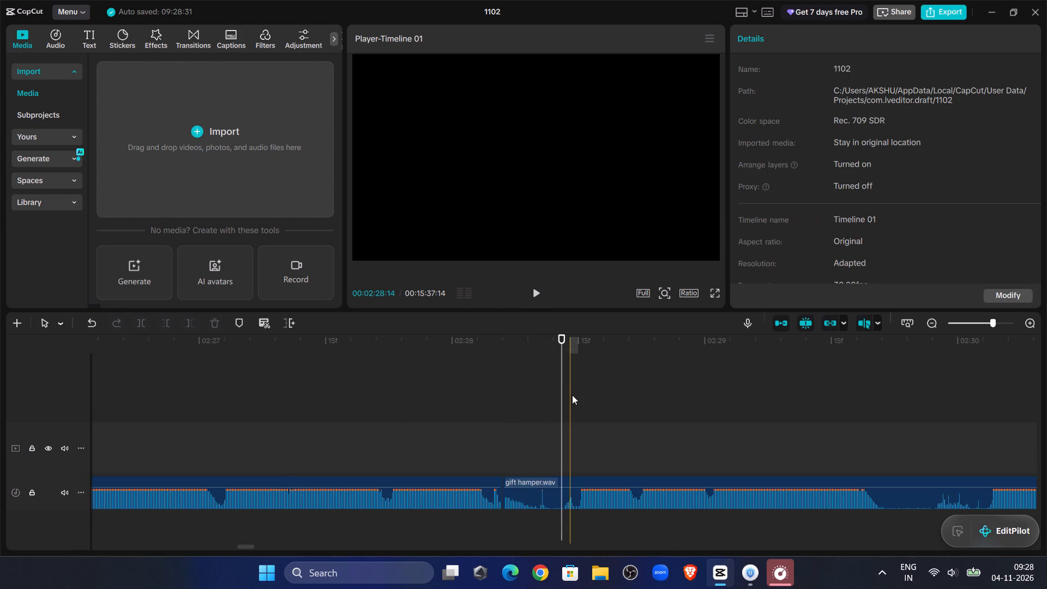
click(568, 399)
click(576, 406)
click(575, 406)
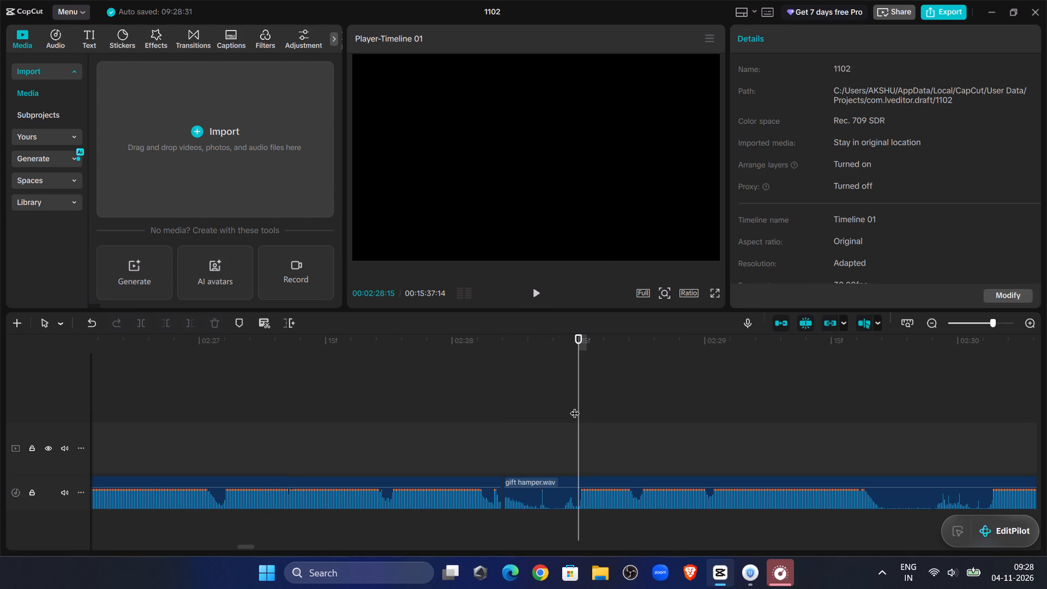
click(574, 495)
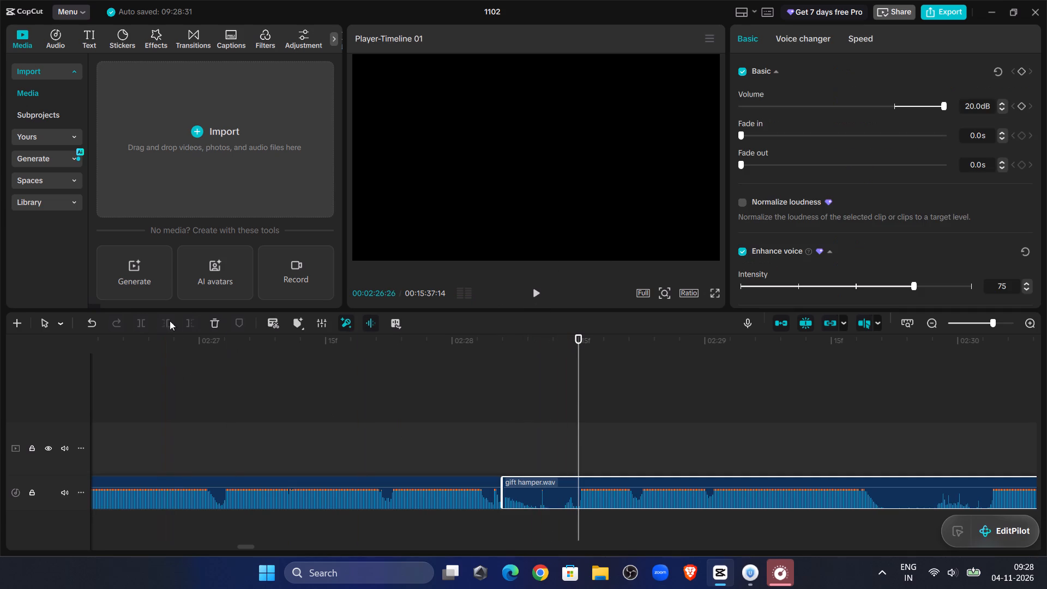
click(172, 312)
click(171, 323)
drag(592, 482, 520, 486)
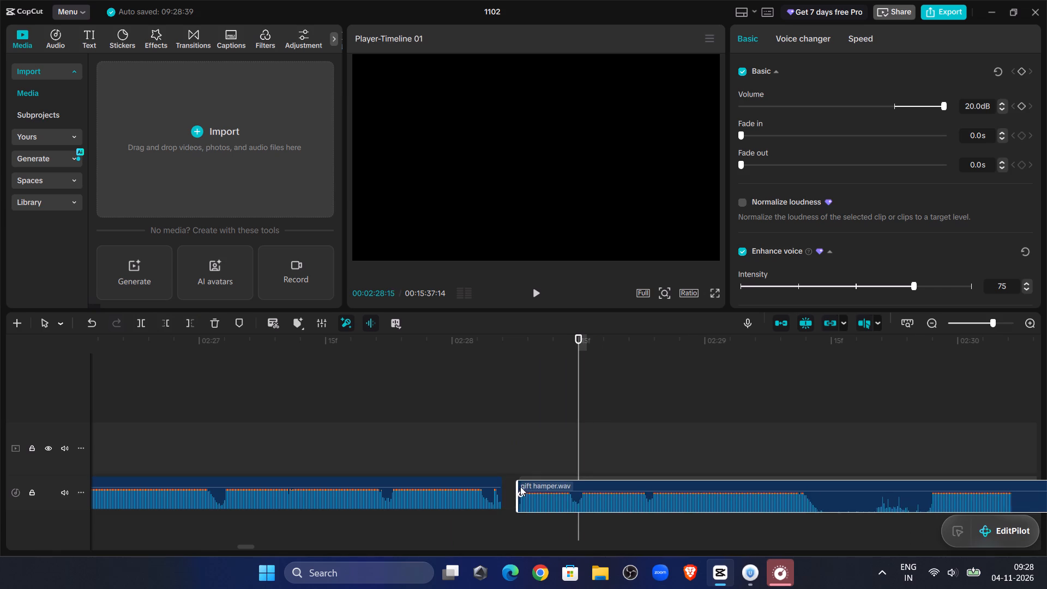
drag(520, 486, 513, 486)
Listen from just before the new join and split the last clip at about 00:02:29:12, where the speech fades out.
click(416, 423)
click(534, 291)
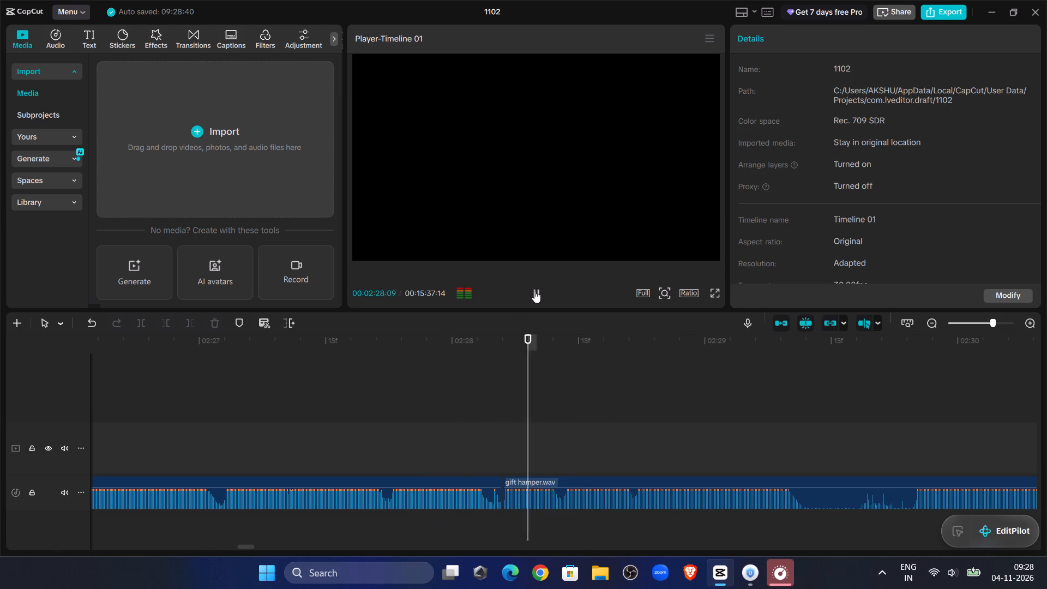
click(534, 291)
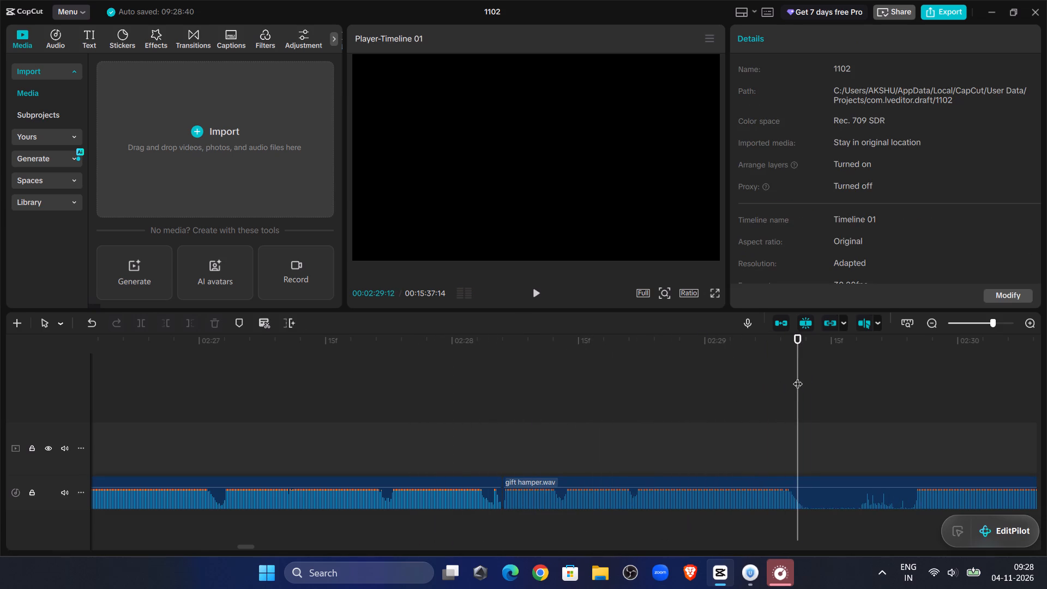
drag(796, 376, 804, 386)
click(783, 485)
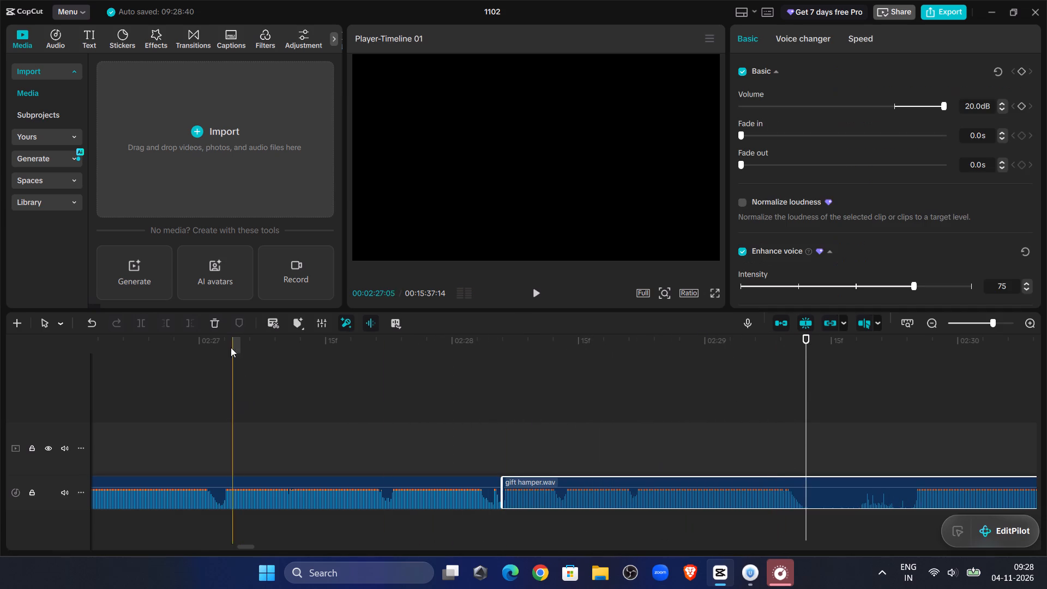
click(137, 318)
Audition past the split, trim the last clip's start up to about 00:02:29:24 and move it back against the preceding clip.
click(535, 288)
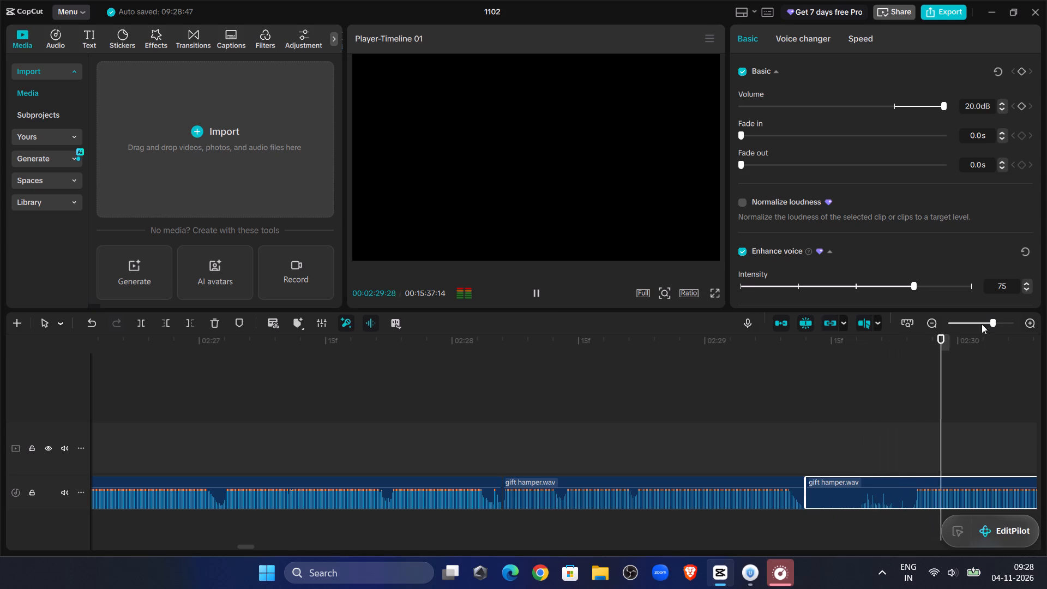
click(982, 323)
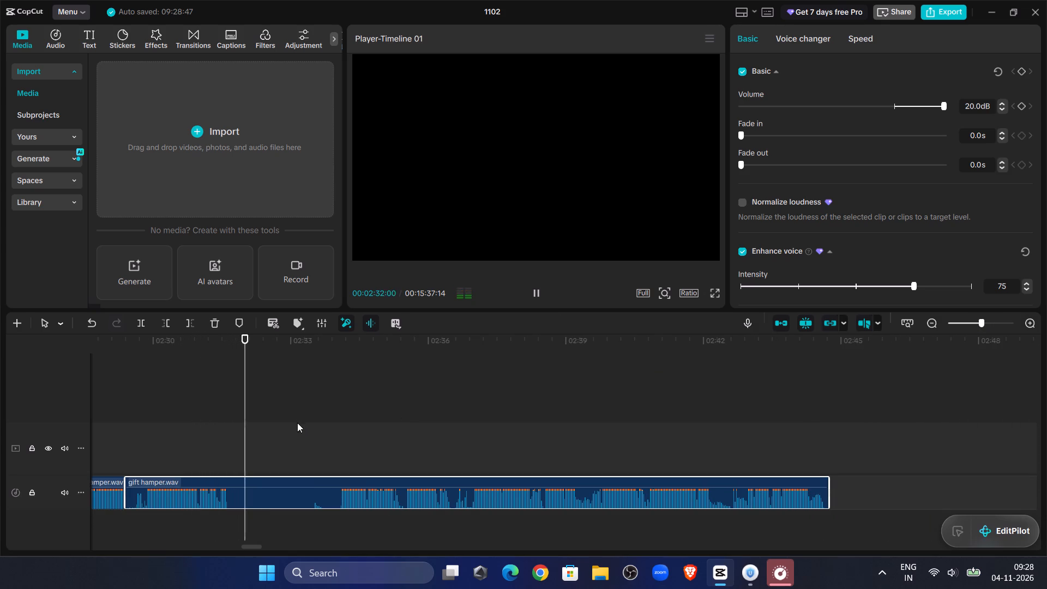
click(134, 439)
drag(134, 439, 163, 459)
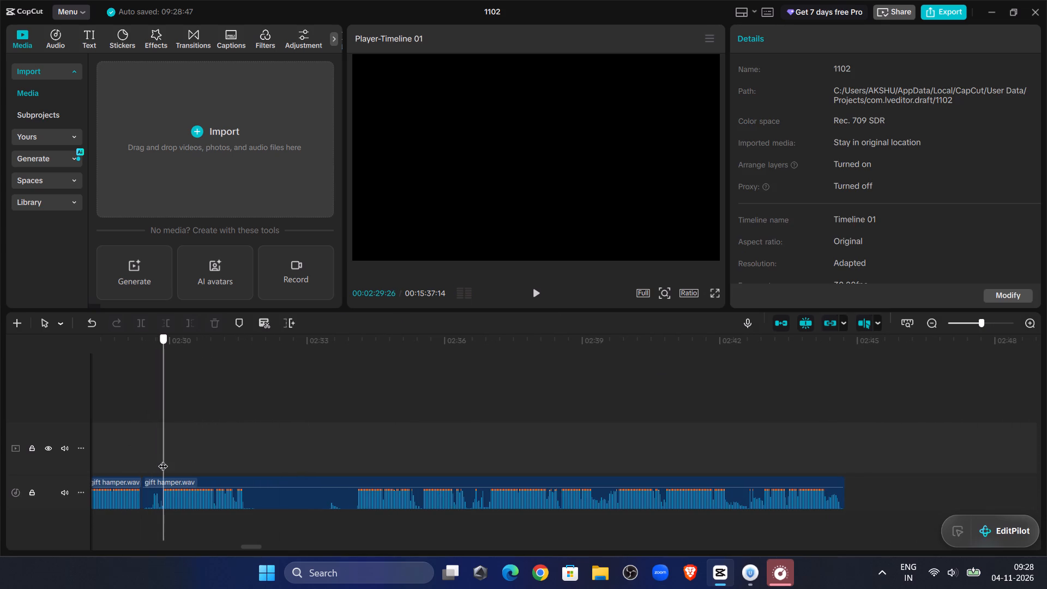
drag(163, 459, 160, 458)
click(169, 491)
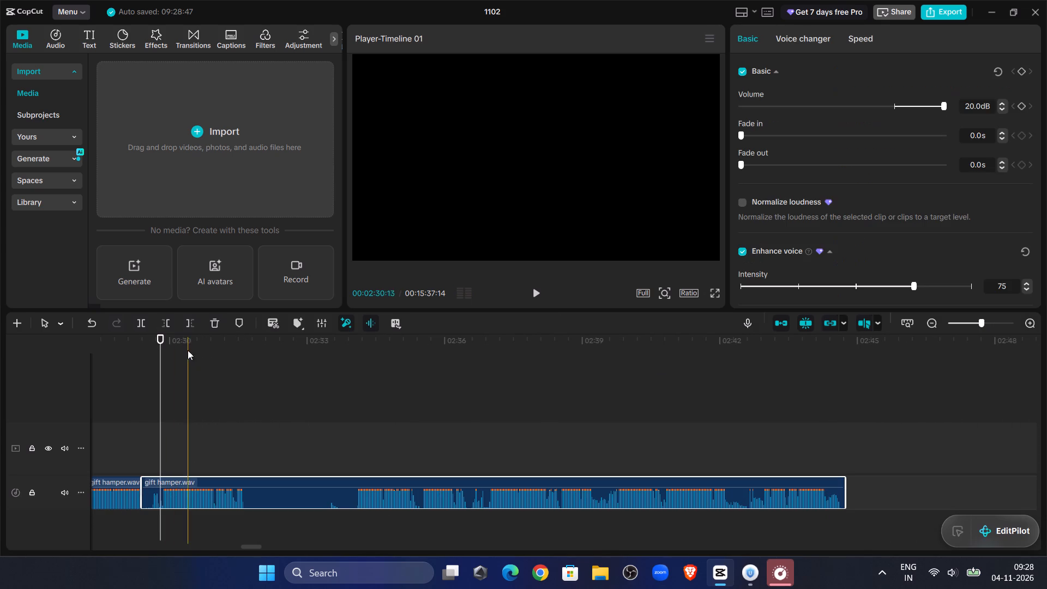
click(166, 325)
drag(177, 480, 155, 483)
Listen across the closed join and split the last clip at about 00:02:31:09, at the start of the long pause.
click(117, 420)
click(544, 287)
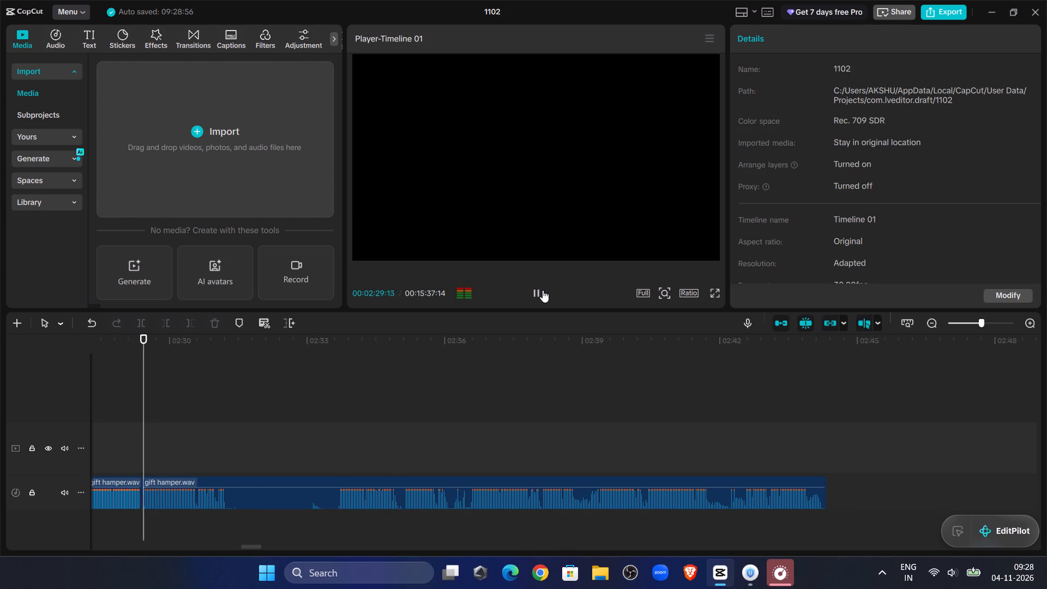
click(541, 298)
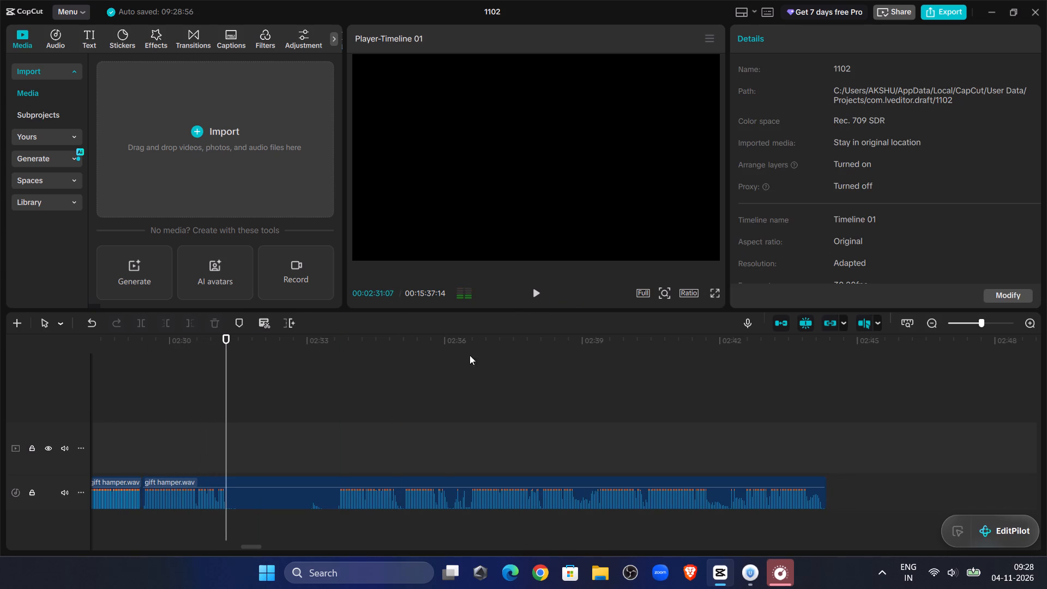
click(272, 485)
click(228, 434)
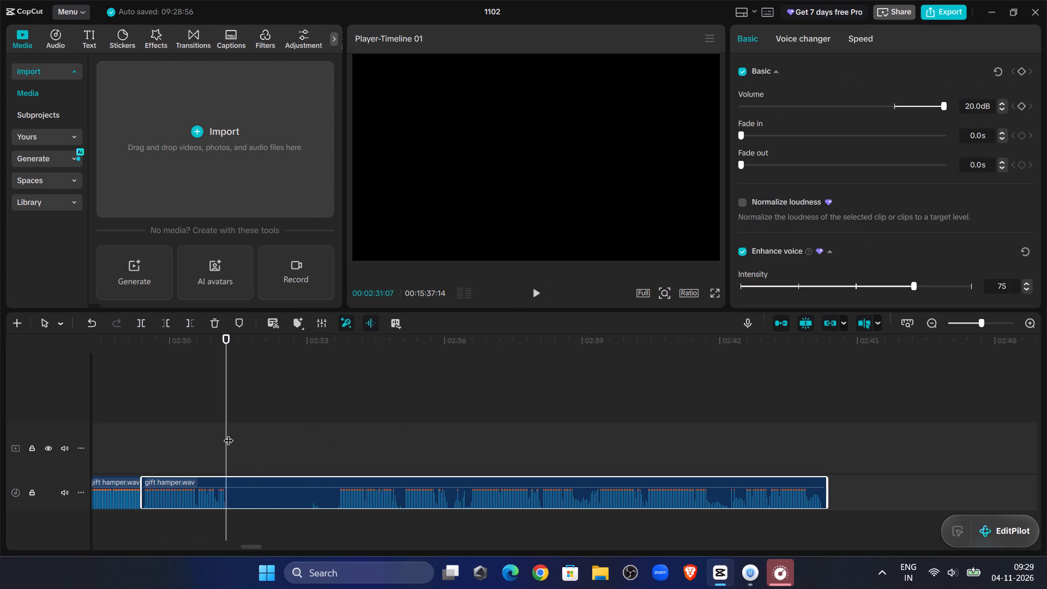
click(147, 326)
Audition from about 00:02:33:20, trim the last clip's start up to 00:02:36:16 and move it back against the preceding clip.
click(338, 408)
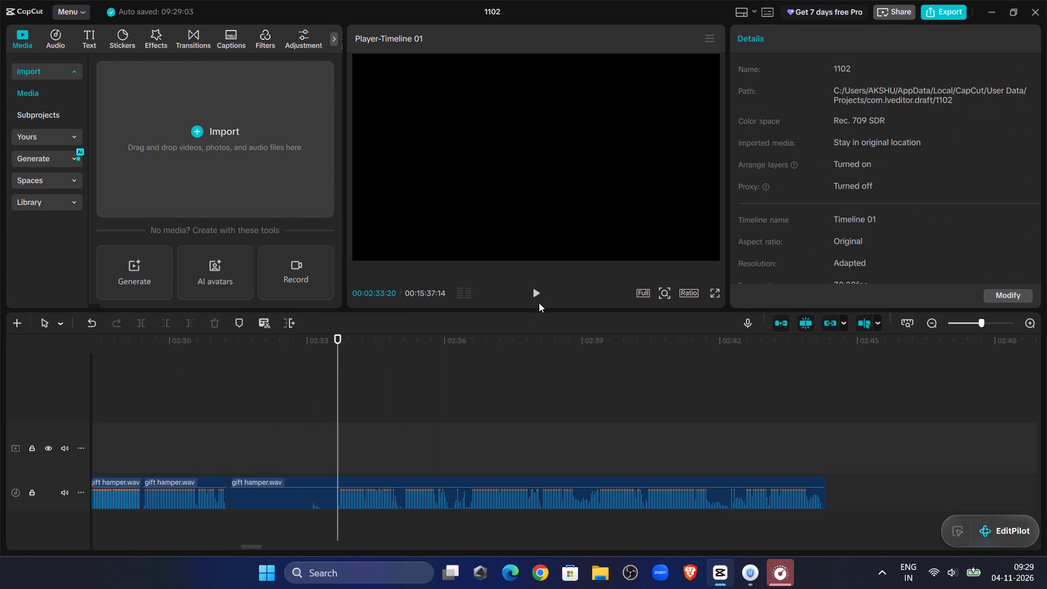
click(543, 290)
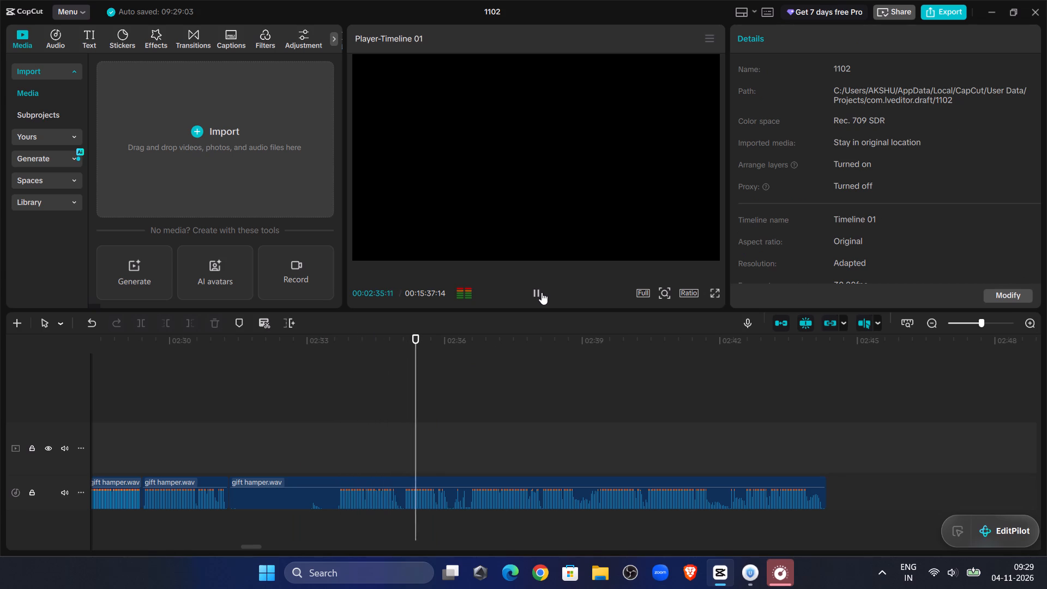
double_click(468, 460)
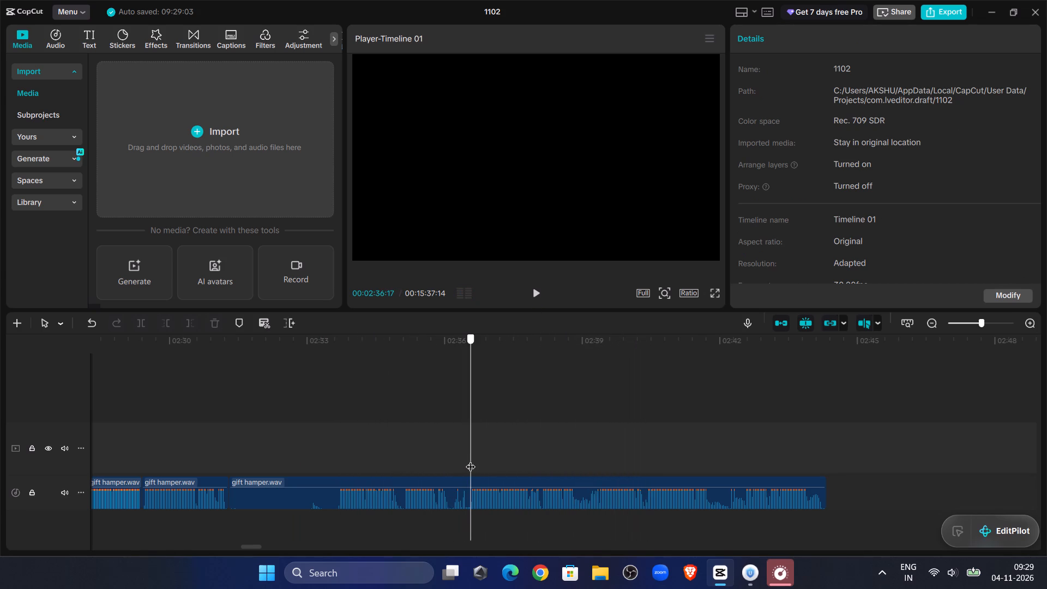
click(479, 497)
click(169, 328)
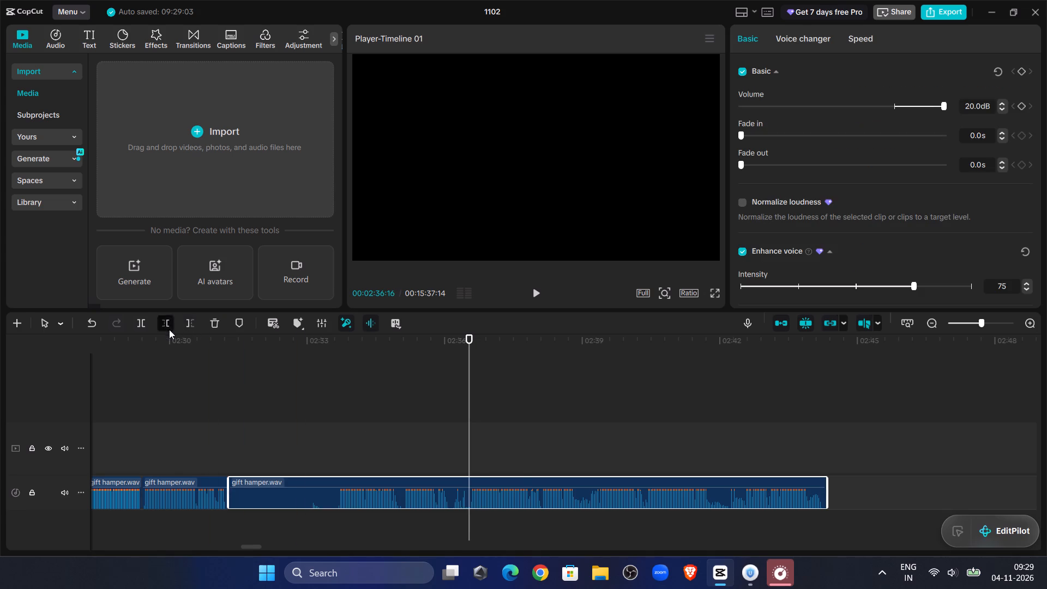
drag(497, 476, 297, 473)
drag(535, 480, 507, 480)
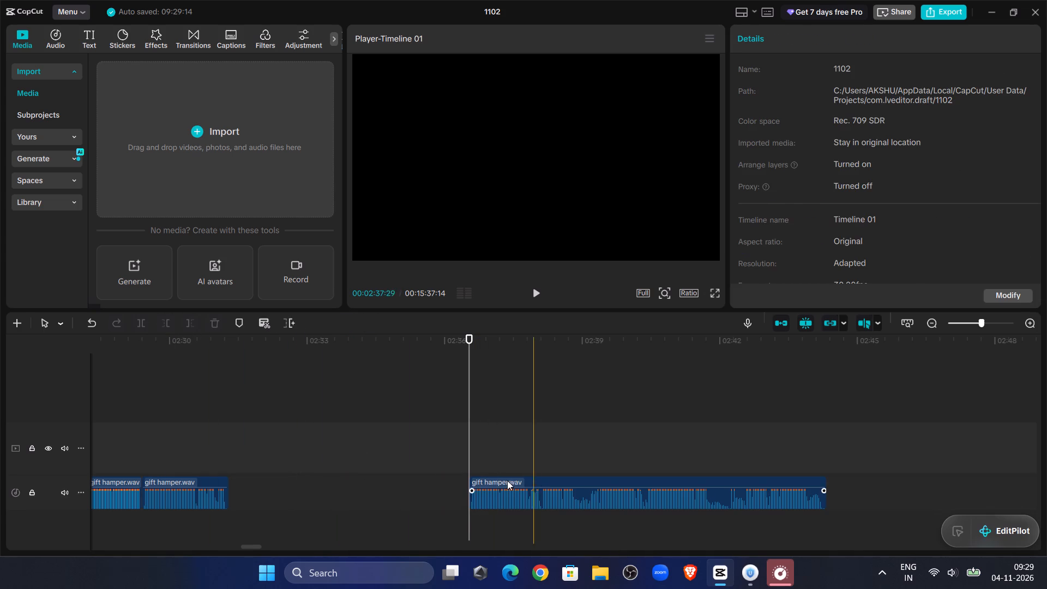
drag(507, 480, 295, 488)
Listen across the join, trim the preceding clip's end to 00:02:31:08 and move the last clip back against it.
click(159, 409)
click(543, 290)
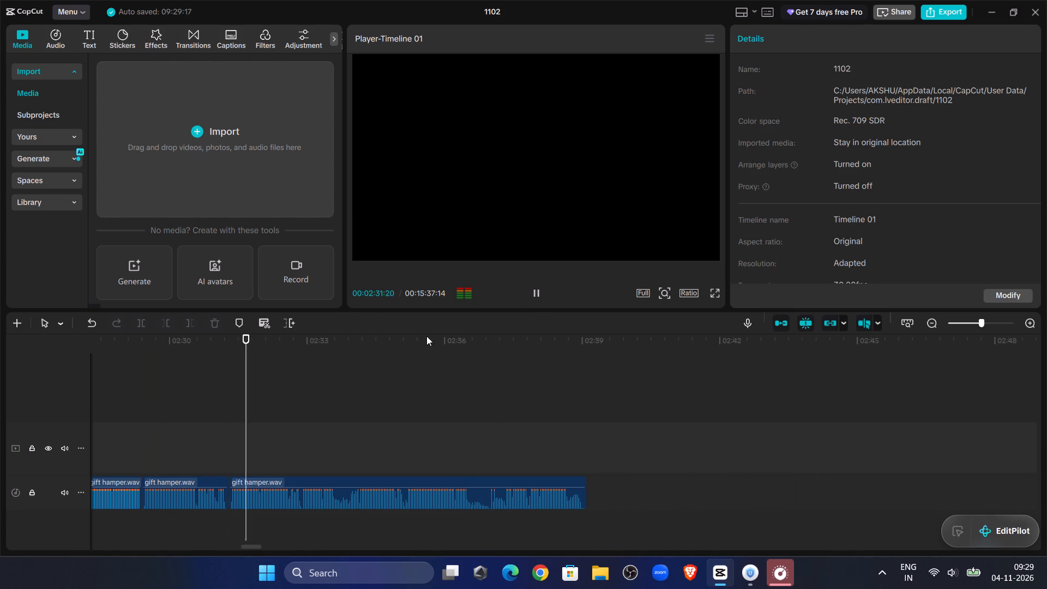
click(195, 401)
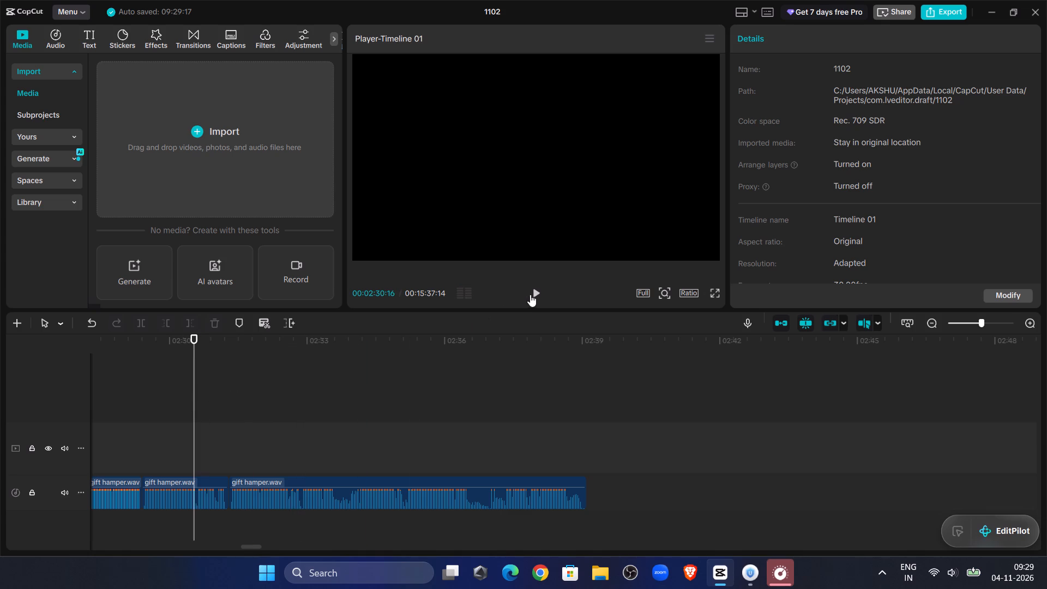
click(538, 295)
click(538, 295)
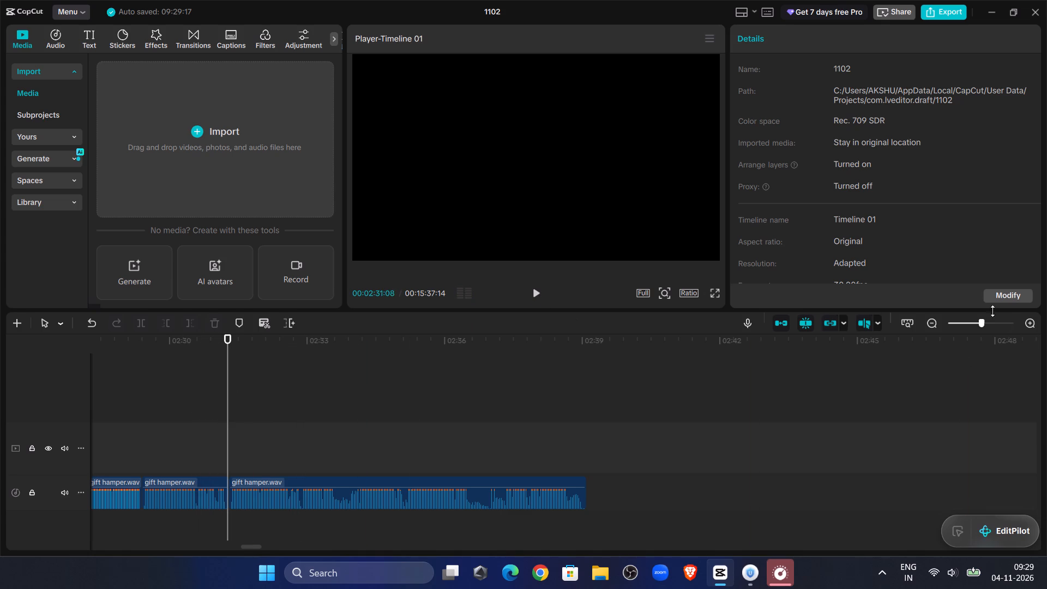
click(992, 311)
click(1007, 323)
click(165, 502)
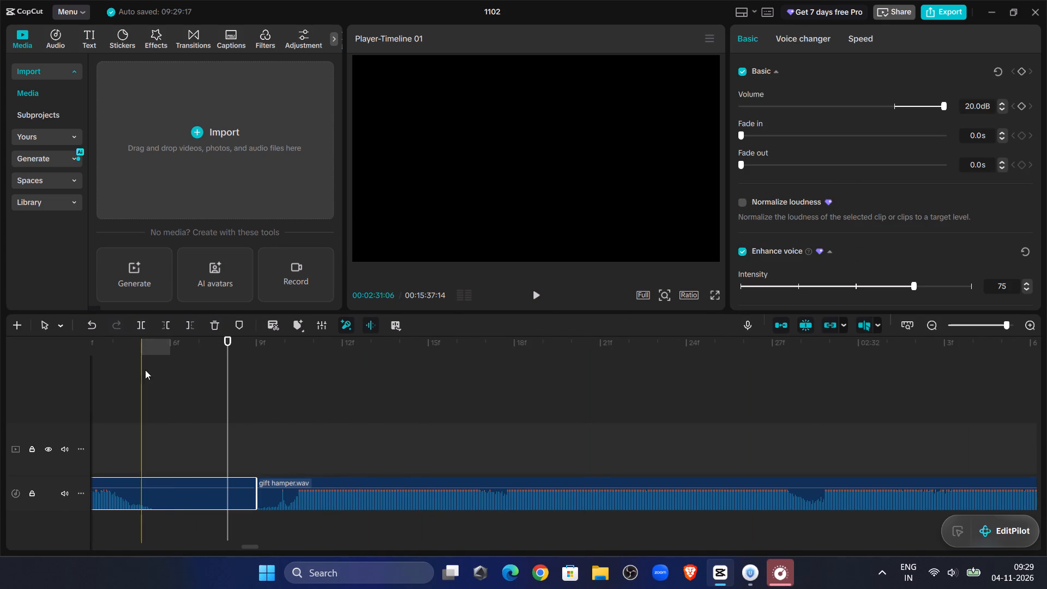
click(190, 327)
click(286, 483)
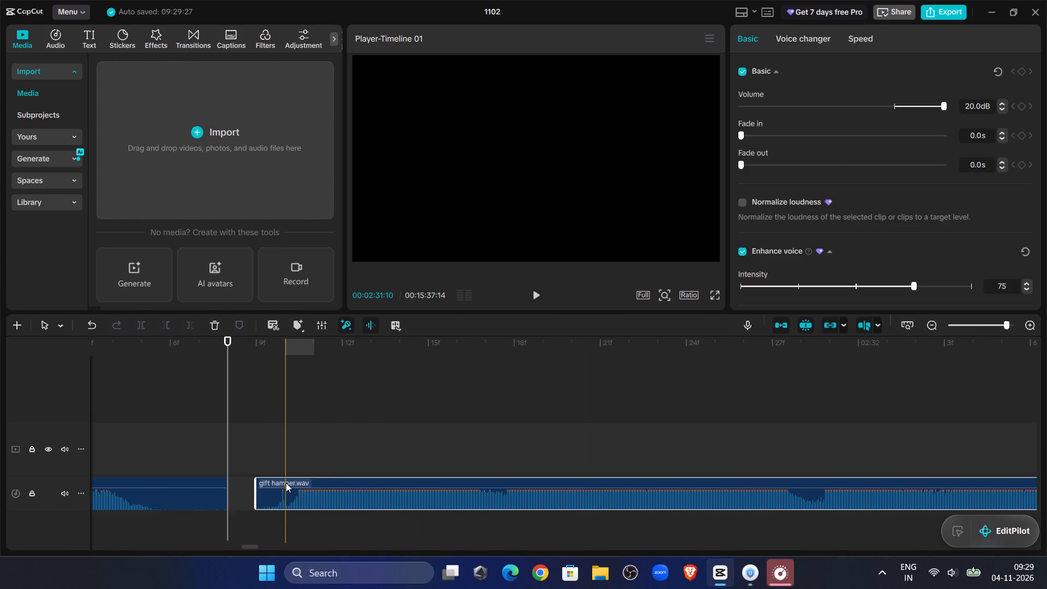
drag(286, 483, 258, 491)
Listen across the join at 00:02:31:08 and split the last clip at about 00:02:32:16.
click(215, 399)
drag(215, 399, 182, 404)
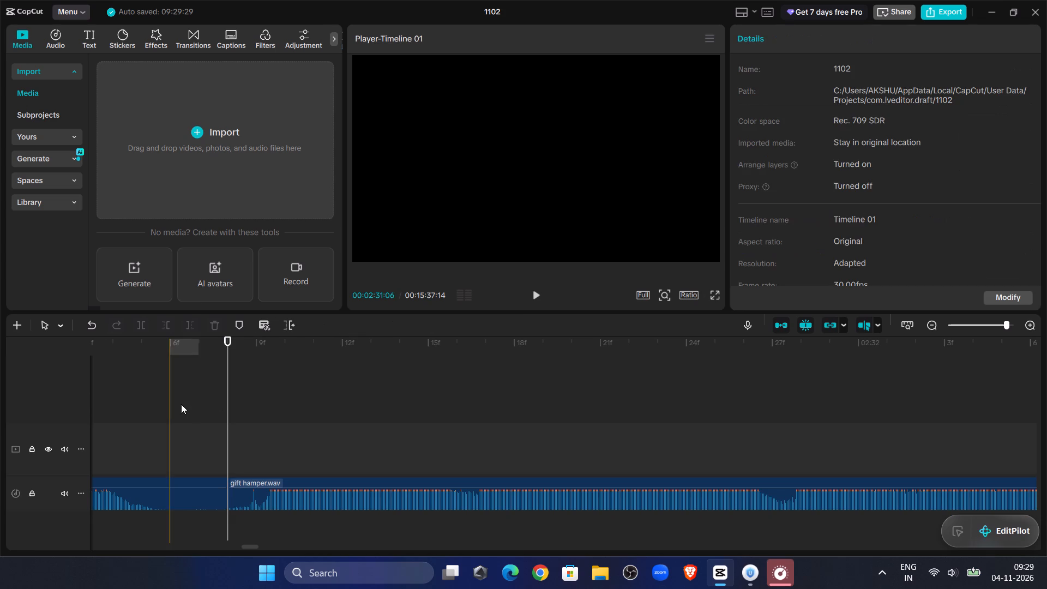
click(181, 404)
drag(181, 404, 163, 405)
click(147, 406)
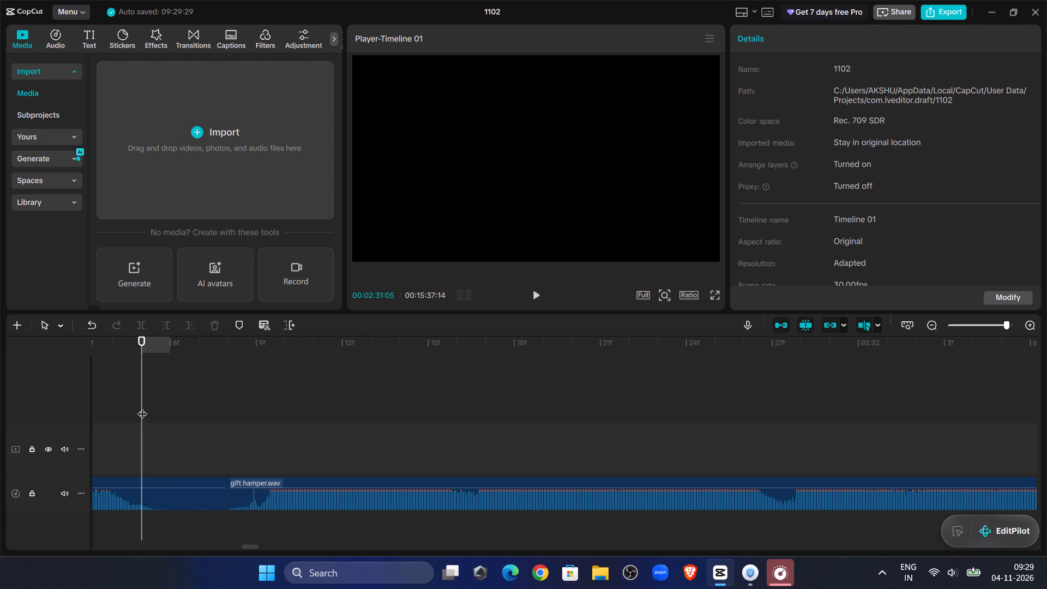
drag(142, 407, 93, 415)
click(539, 292)
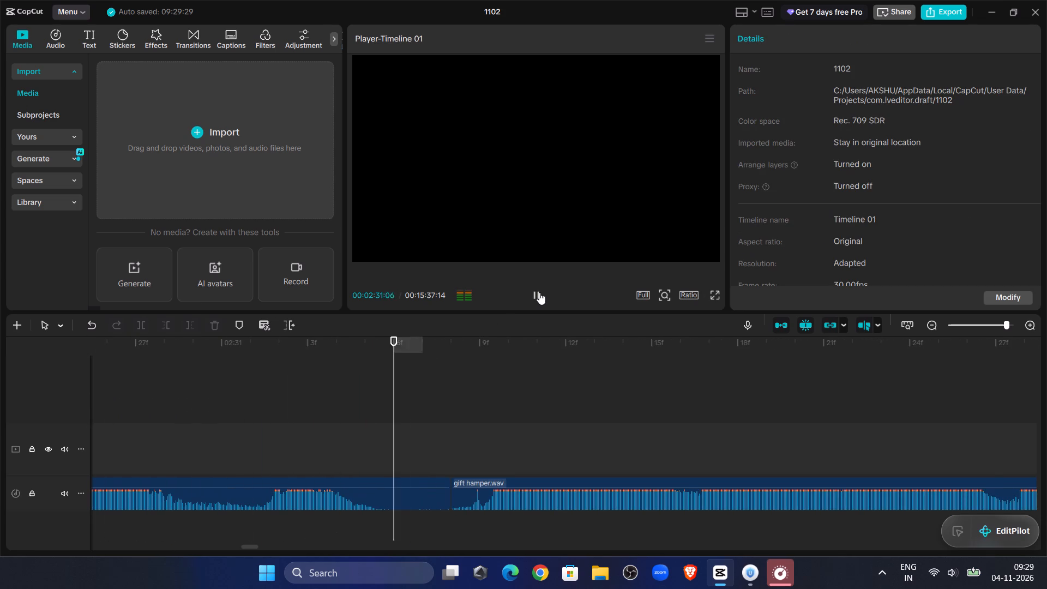
click(539, 292)
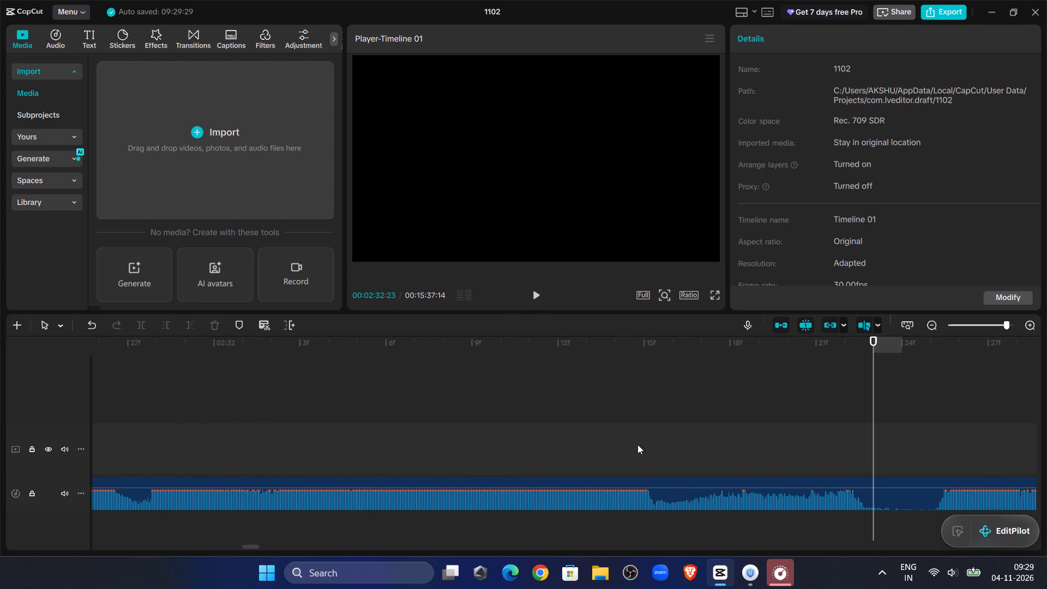
click(663, 437)
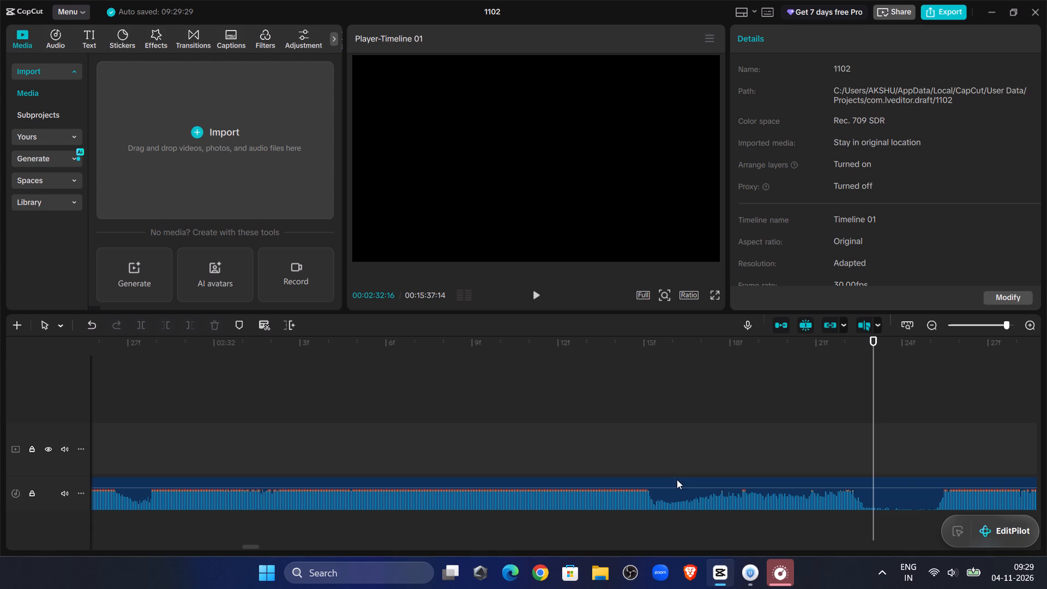
click(676, 483)
click(143, 327)
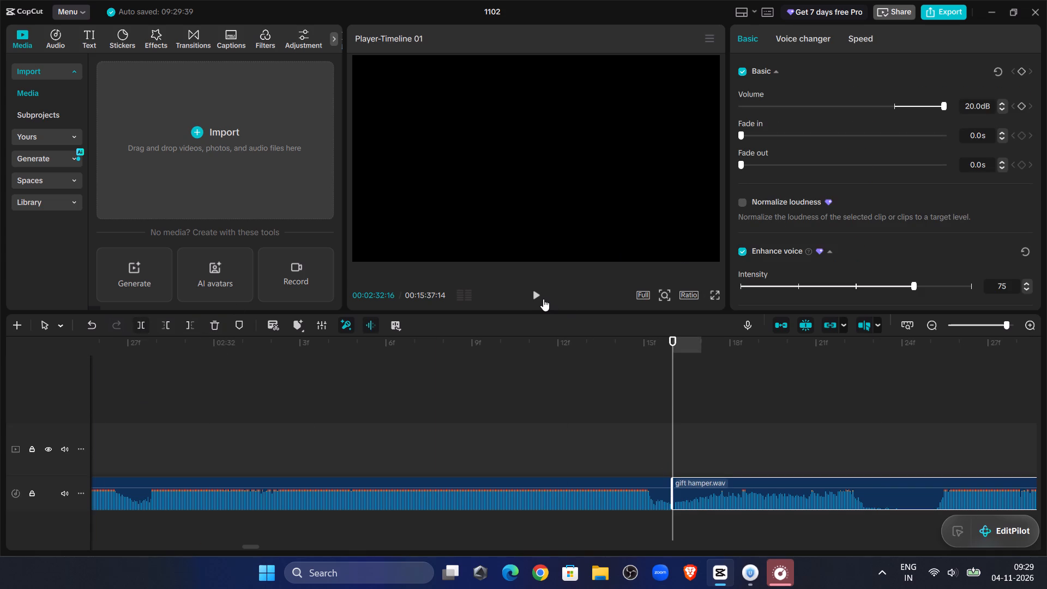
Audition from 00:02:32:16, trim the last clip's start up to 00:02:34:02 and move it back against the preceding clip.
click(543, 299)
click(543, 299)
click(543, 299)
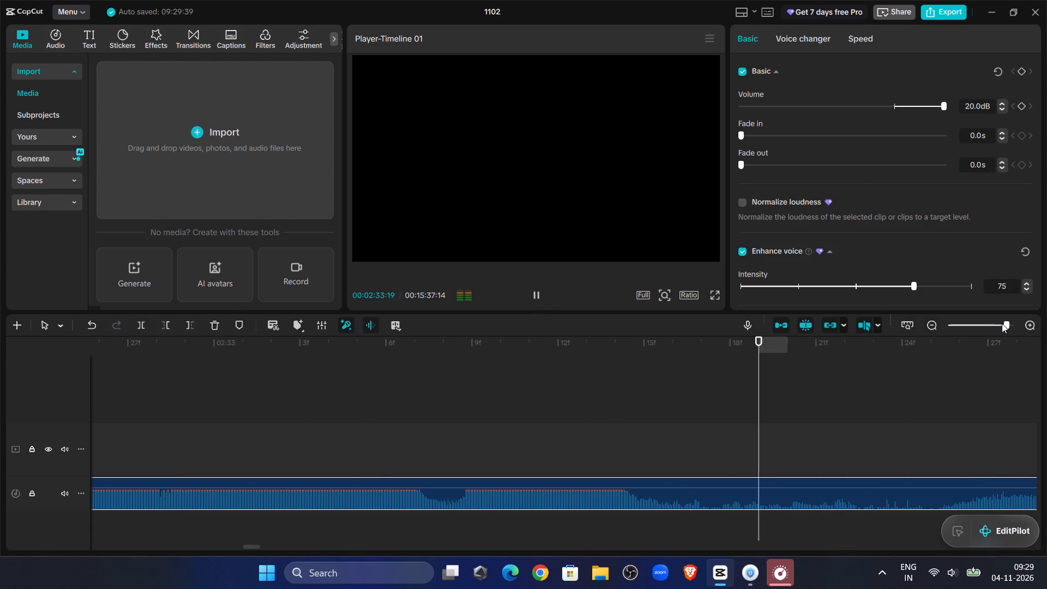
click(994, 324)
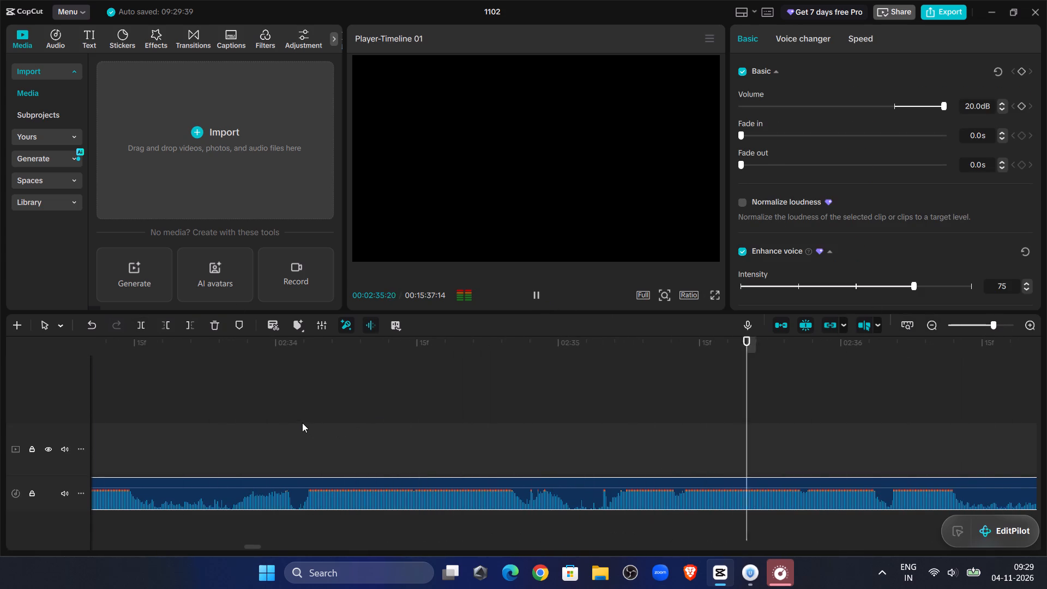
click(302, 423)
drag(300, 423, 292, 426)
click(310, 495)
click(167, 323)
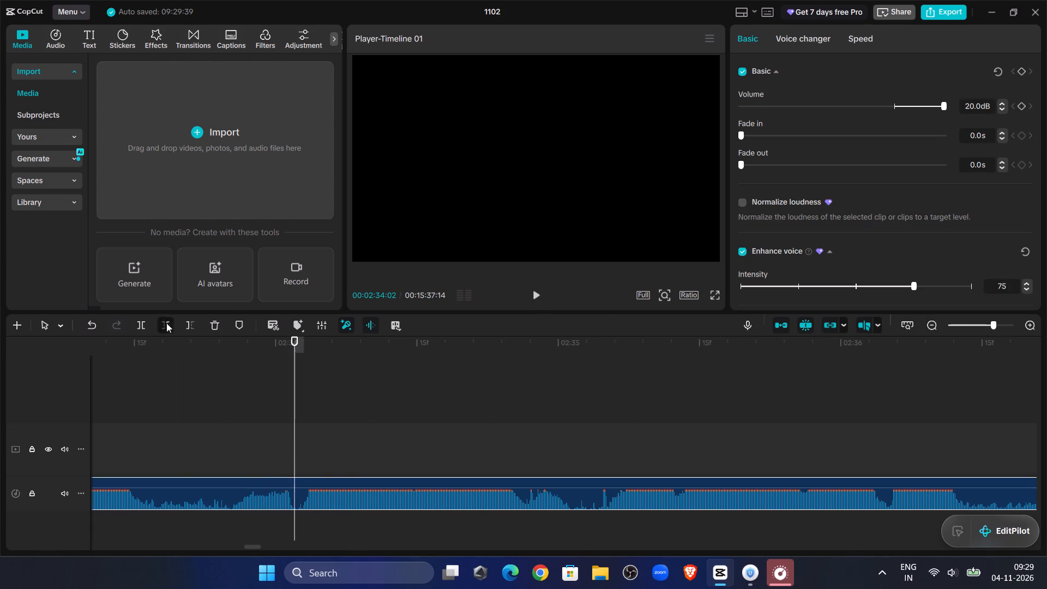
drag(398, 479, 0, 504)
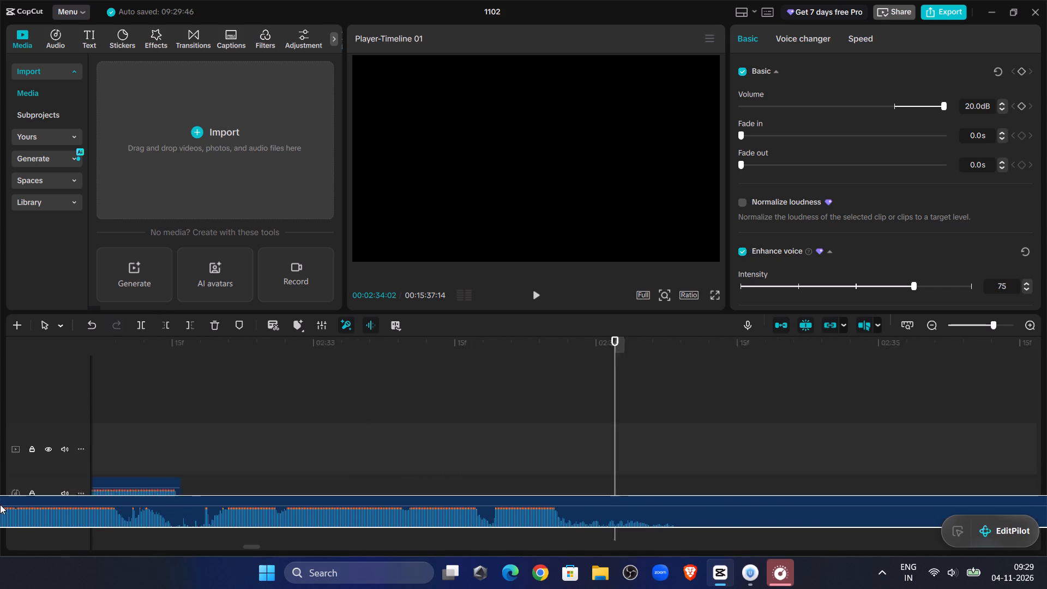
drag(0, 504, 507, 489)
Listen across the closed join from about 00:02:32:11 and split the last clip at about 00:02:33:11, where the speech fades.
click(360, 404)
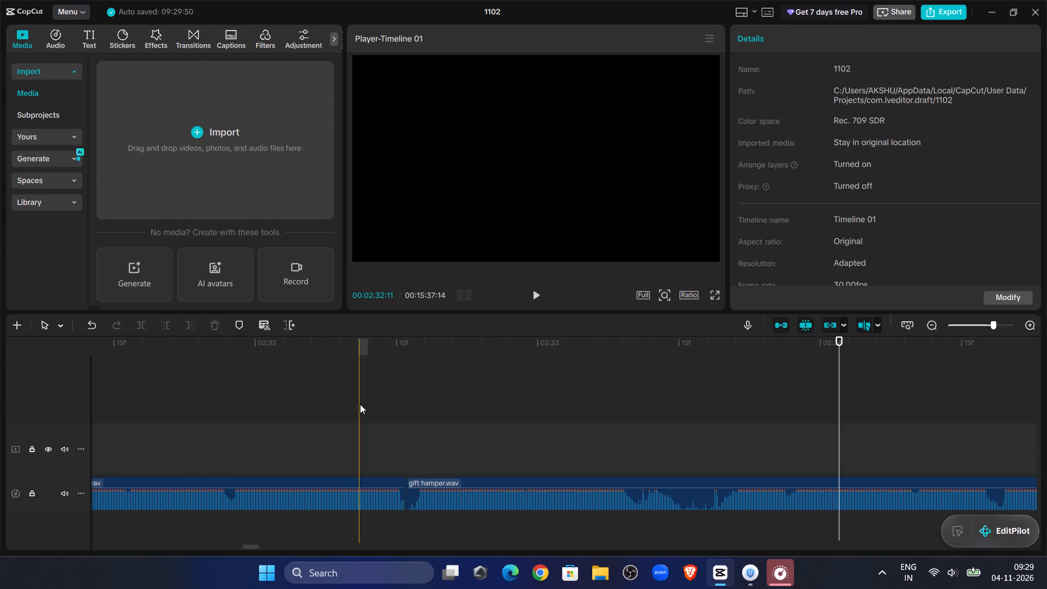
click(523, 298)
click(532, 296)
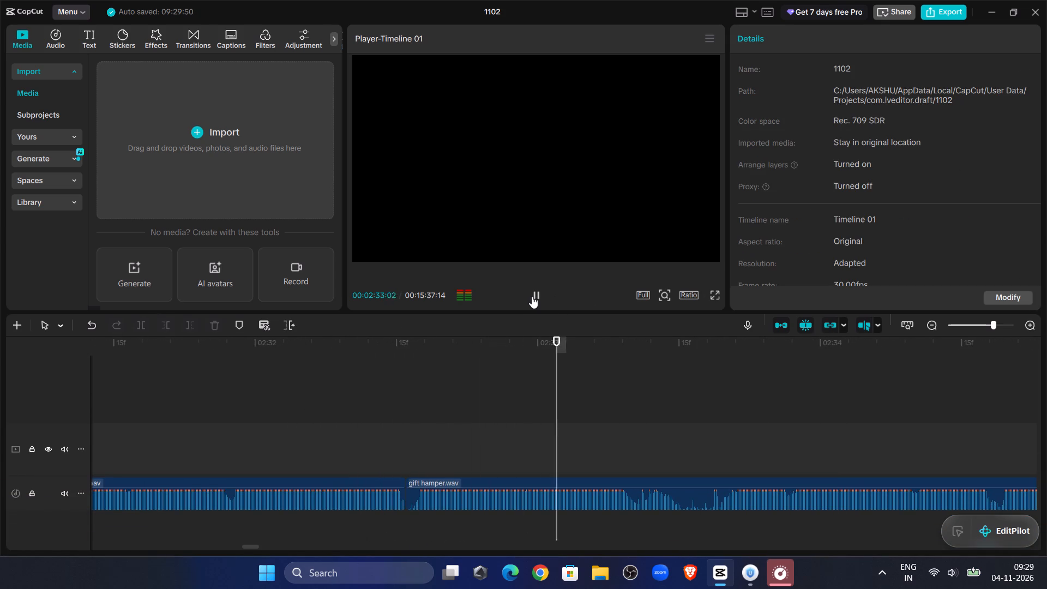
click(639, 419)
click(658, 488)
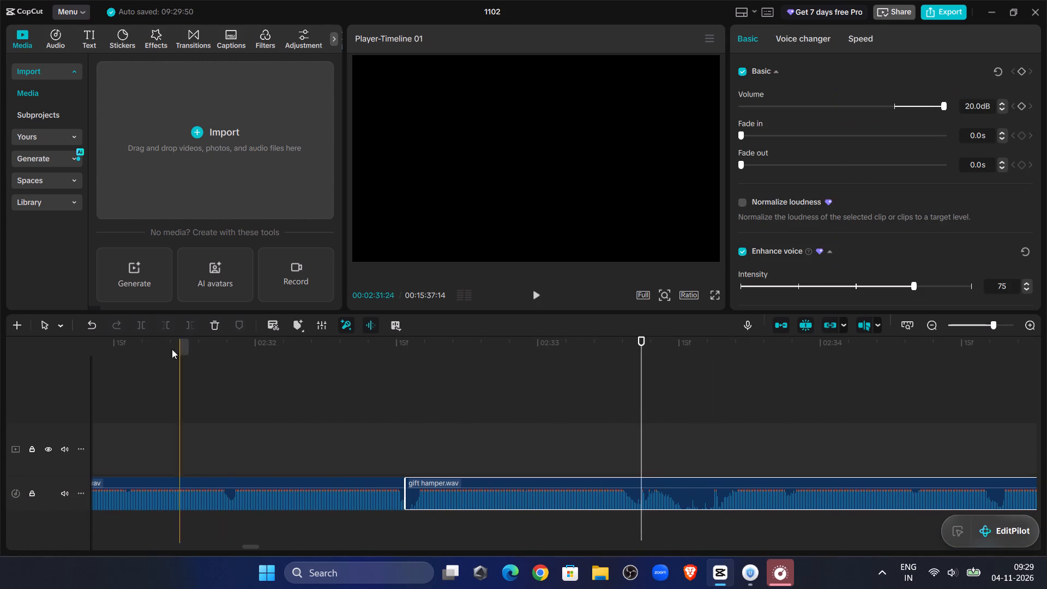
click(141, 326)
Audition past the new split, trim the last clip's start up to about 00:02:33:19 and move it back against the preceding clip.
double_click(535, 297)
double_click(535, 297)
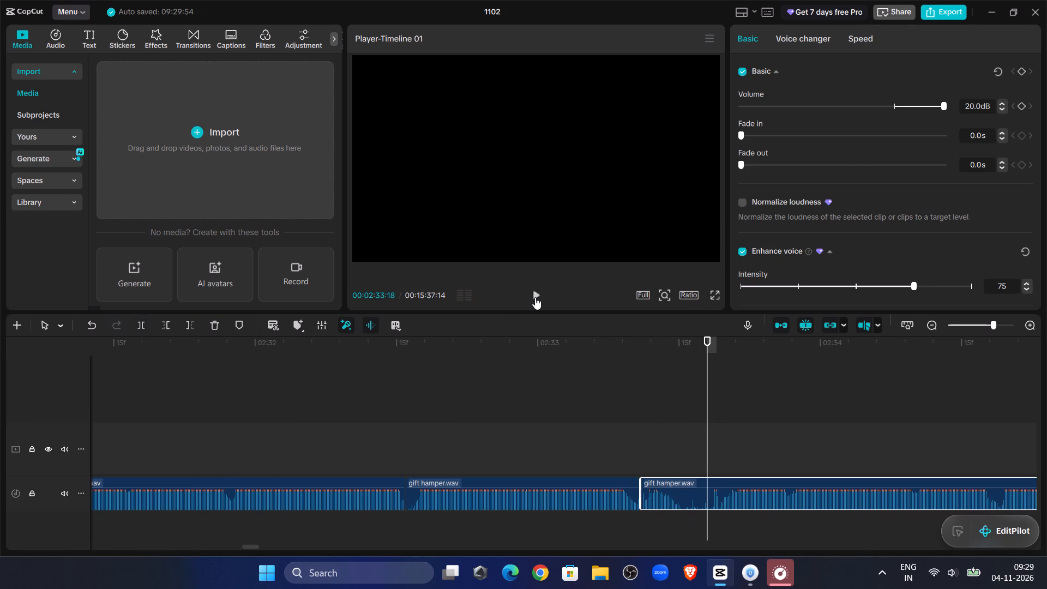
click(720, 427)
click(732, 486)
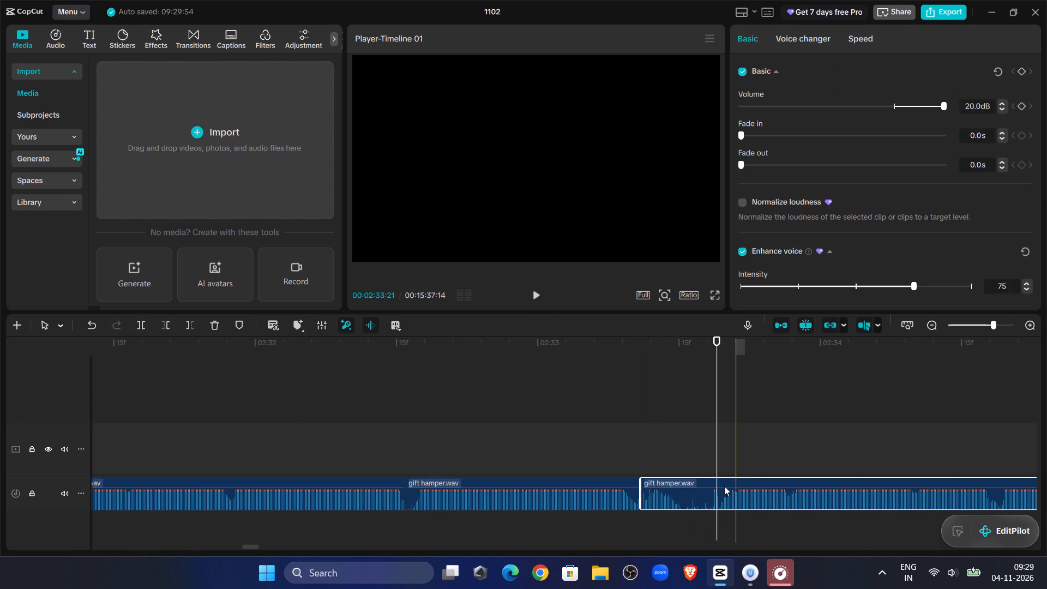
click(163, 326)
drag(726, 483, 647, 485)
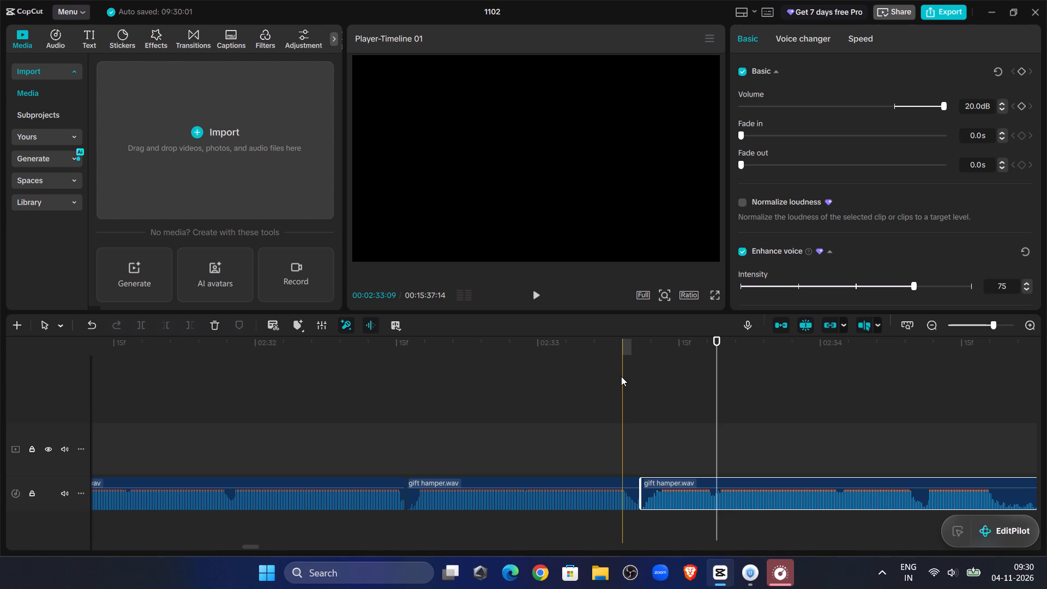
Listen across the closed joins and split the last clip at 00:02:34:20, at the start of the next pause.
click(145, 408)
click(534, 296)
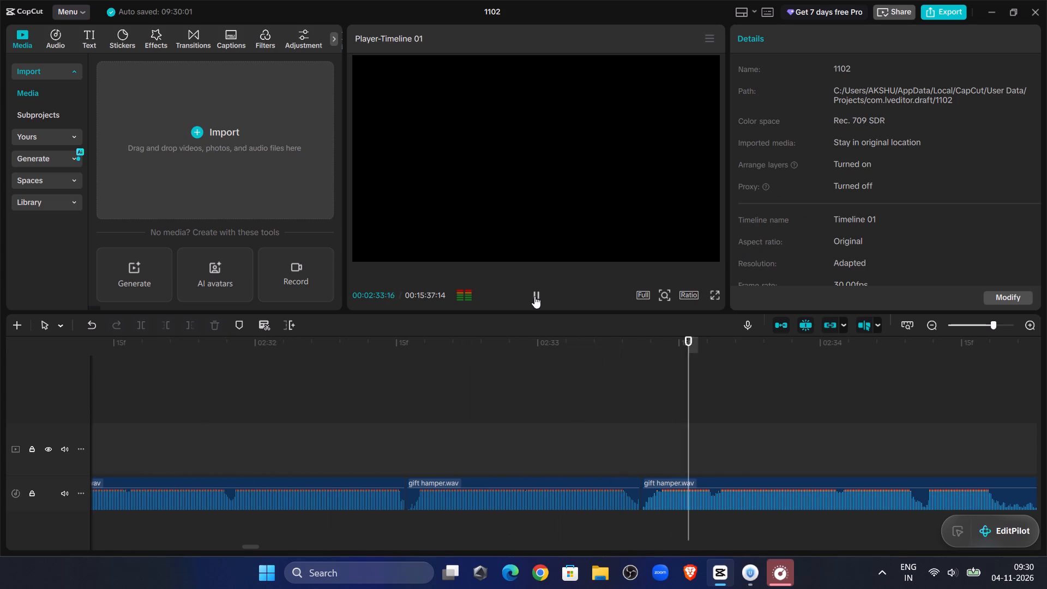
click(534, 296)
double_click(534, 296)
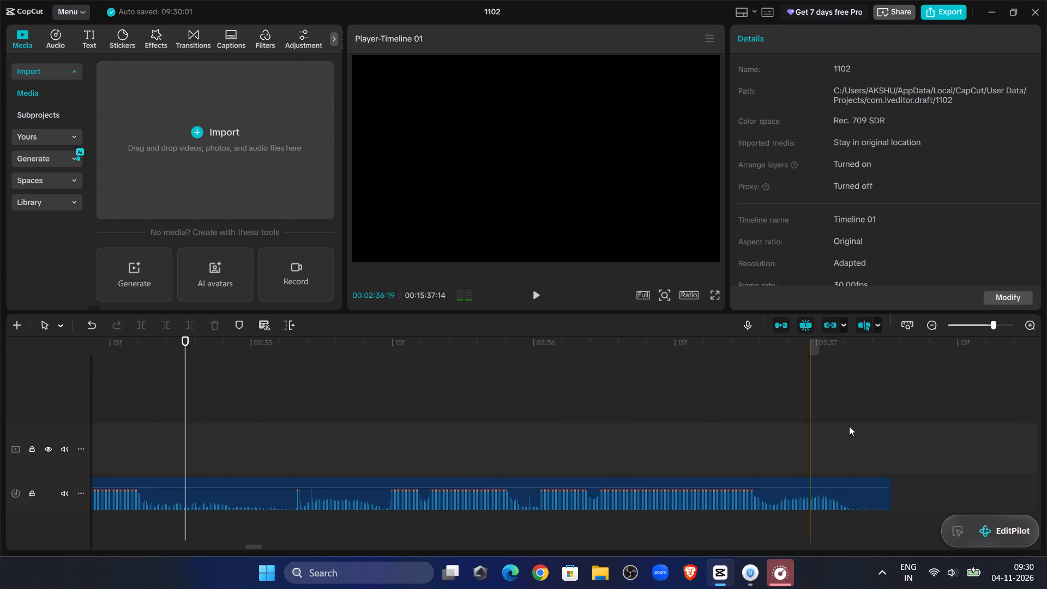
click(156, 438)
click(158, 507)
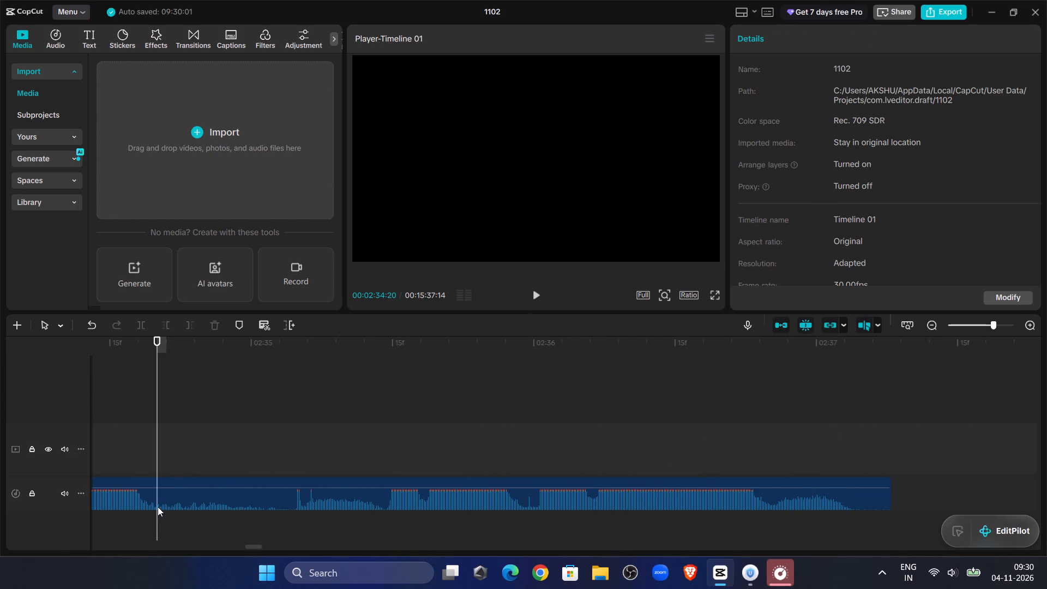
click(136, 313)
click(137, 321)
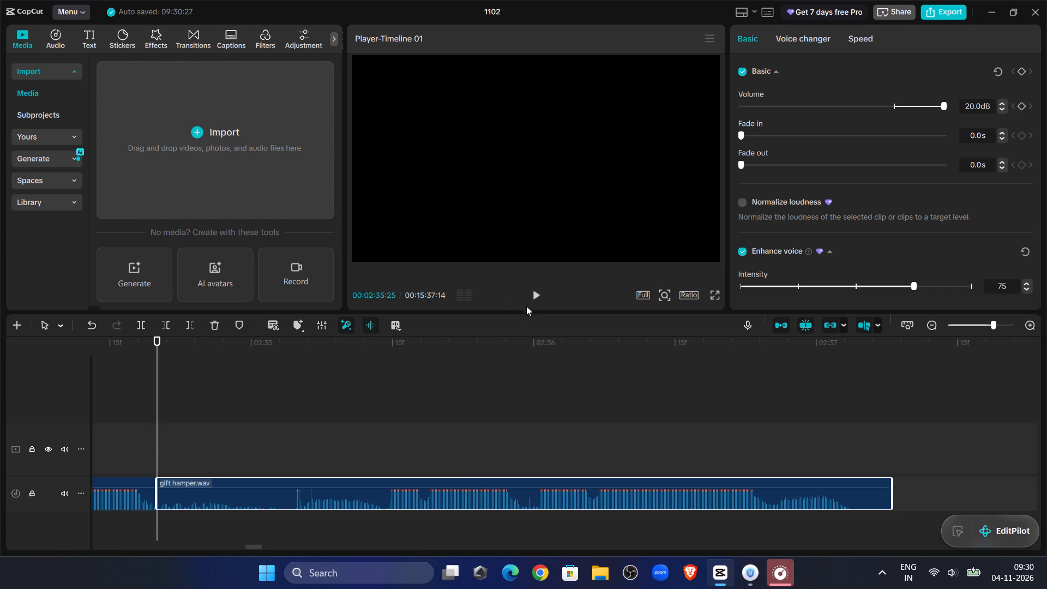
Audition the section after the split and trim the last clip's start up to 00:02:35:14.
click(528, 303)
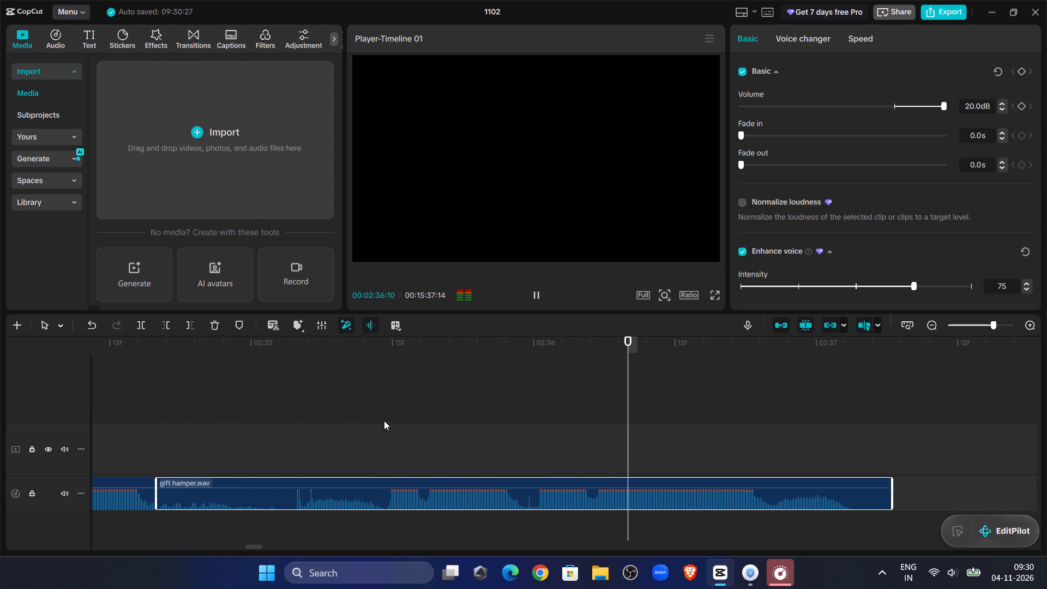
click(376, 419)
drag(376, 419, 384, 429)
click(381, 503)
click(160, 323)
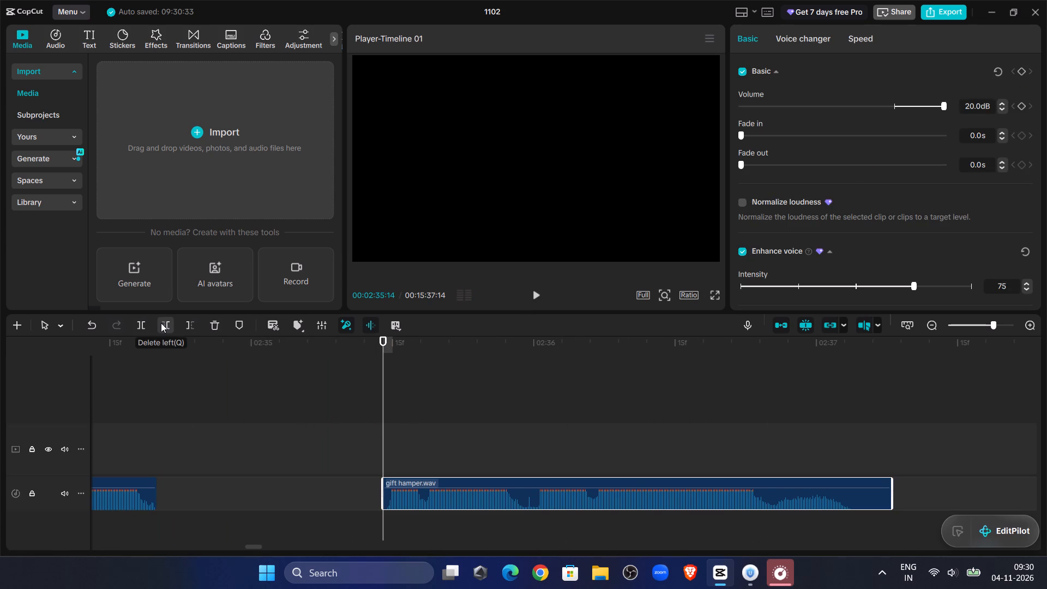
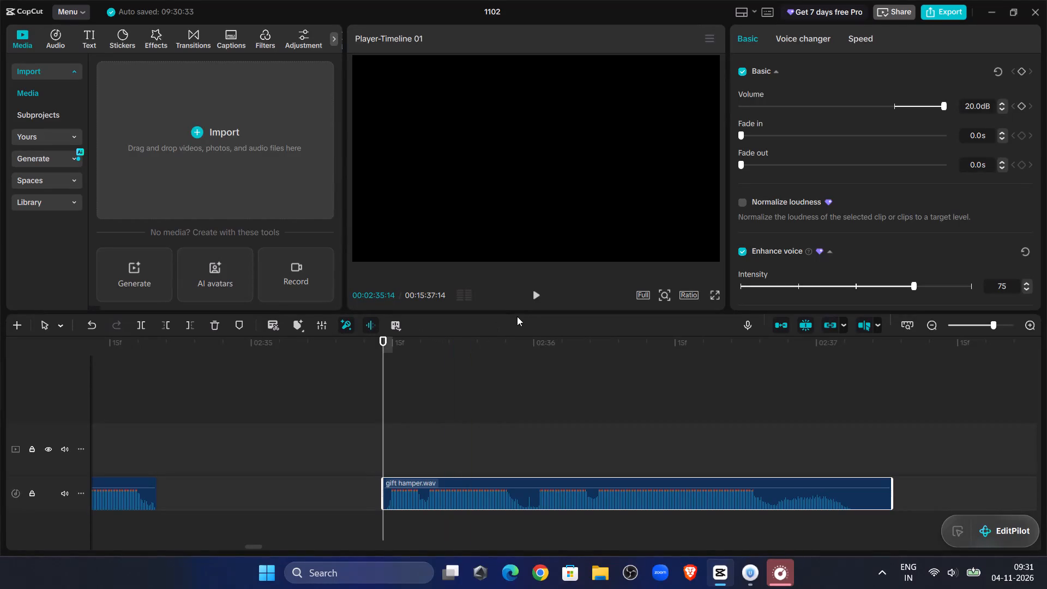
Play the trimmed clip at 00:02:35:14 and move the long remaining gift hamper.wav clip back against its end.
click(523, 311)
click(541, 290)
click(986, 324)
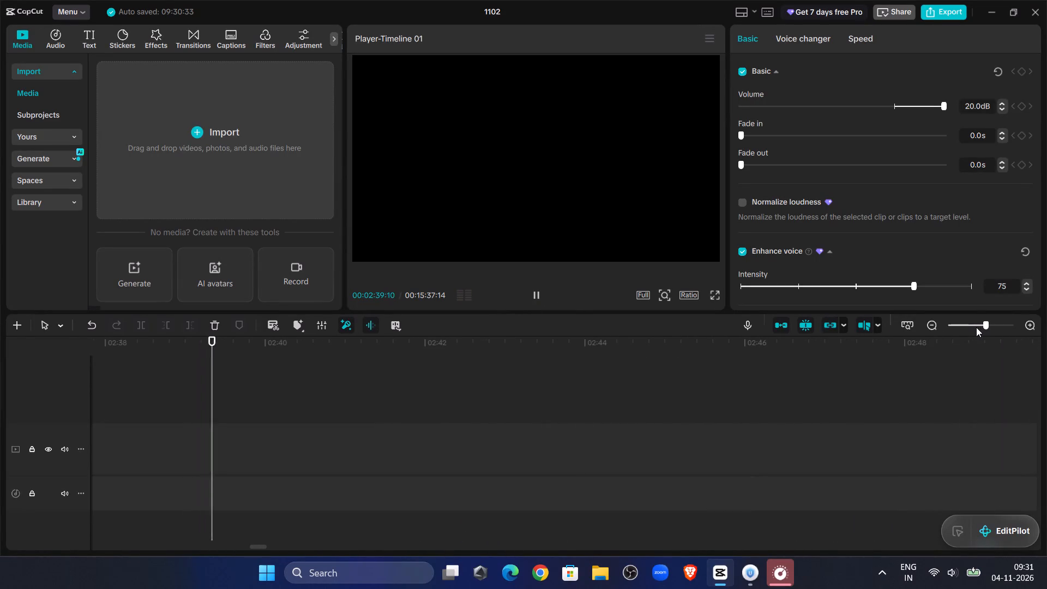
click(841, 405)
click(974, 318)
click(968, 326)
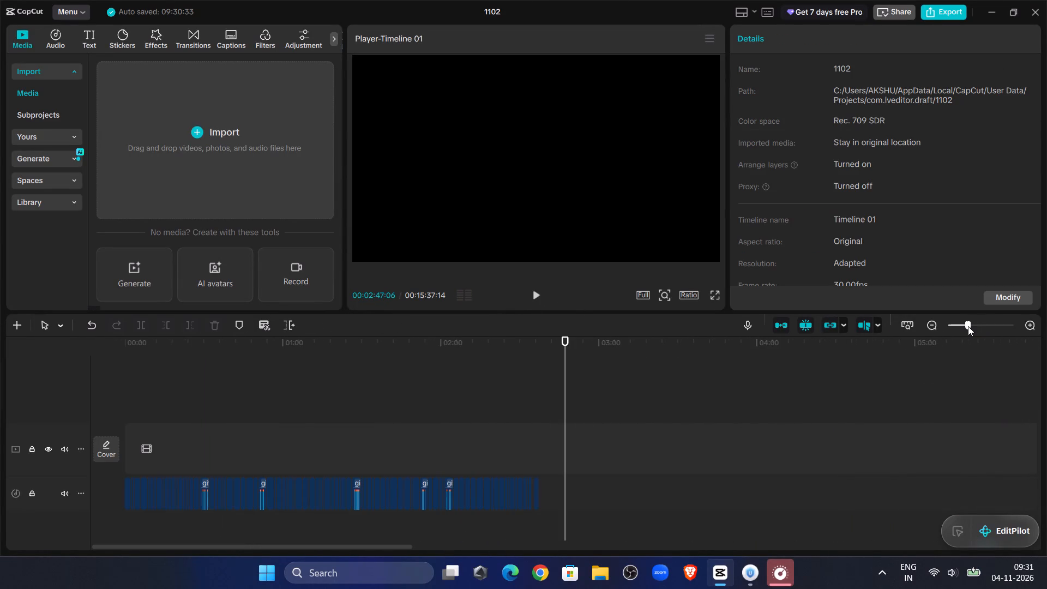
click(959, 325)
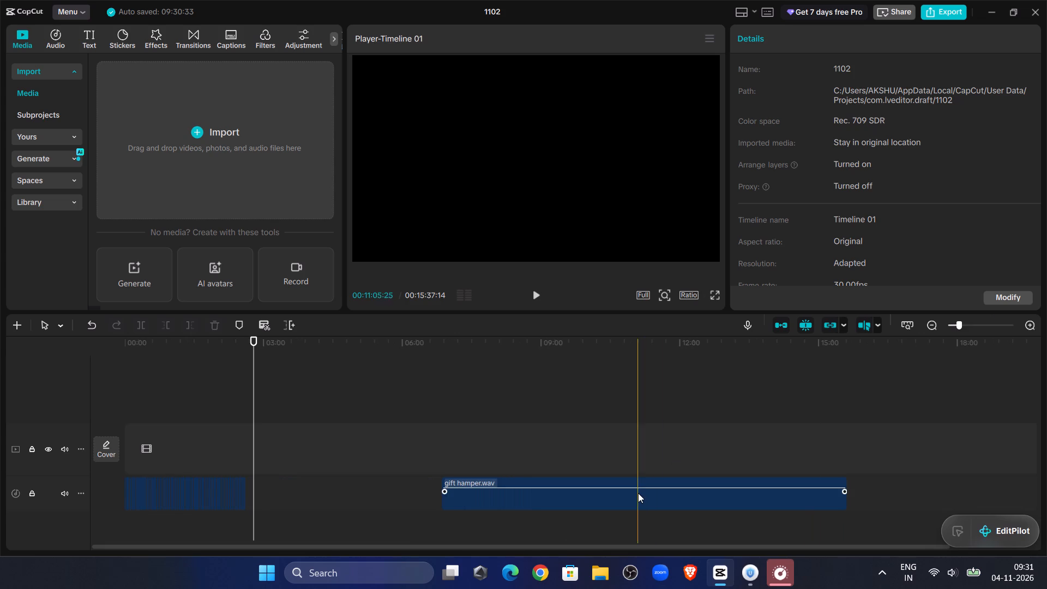
click(638, 493)
drag(643, 479, 449, 480)
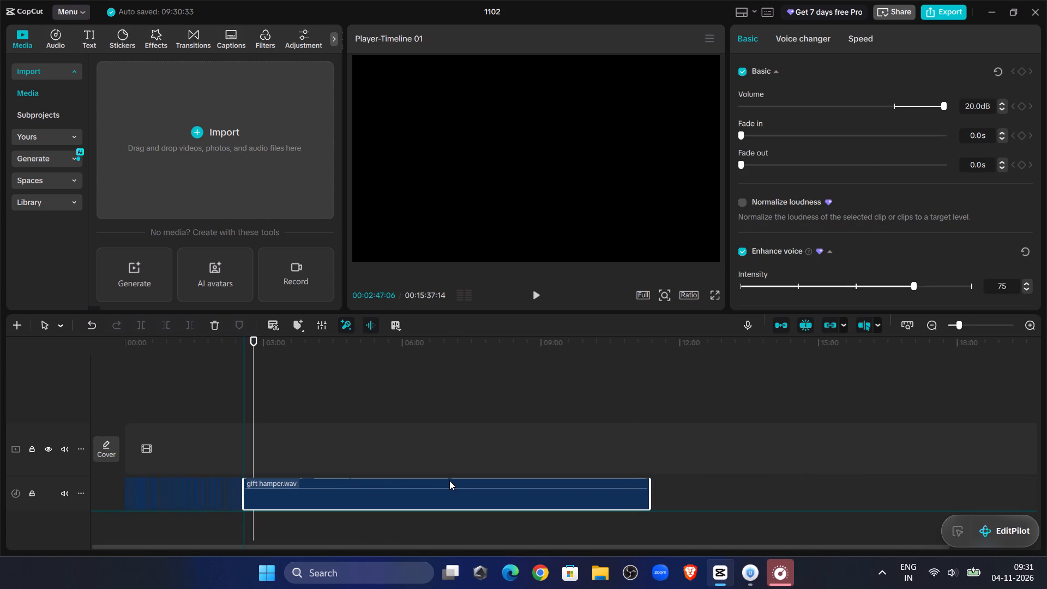
drag(449, 480, 450, 480)
Listen across the new join from about 00:02:34 and delete the short clip just before the long gift hamper.wav clip.
click(419, 391)
drag(414, 391, 241, 393)
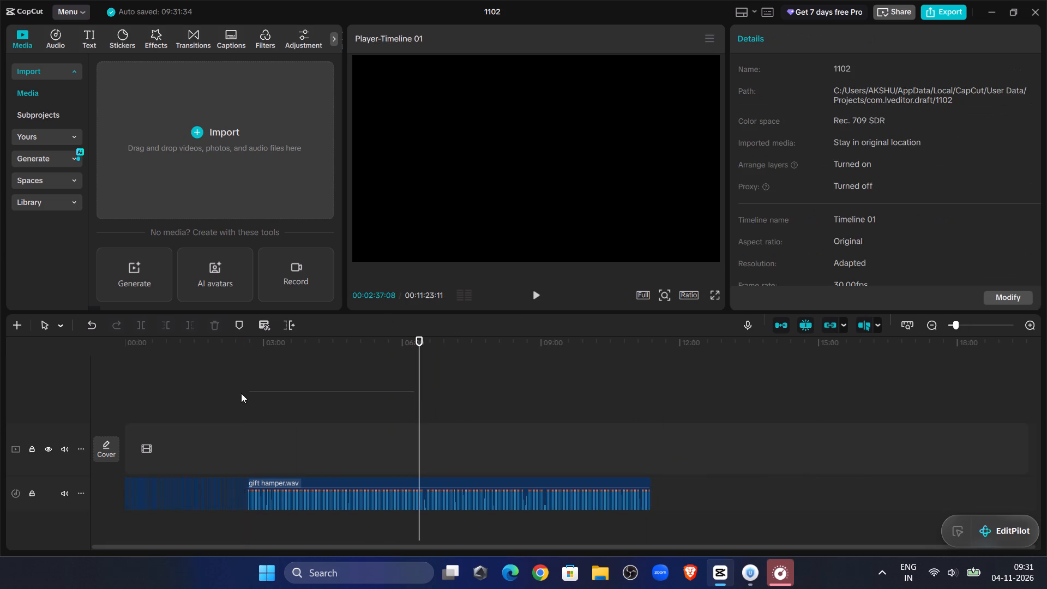
drag(241, 393, 148, 467)
click(237, 408)
drag(237, 408, 239, 409)
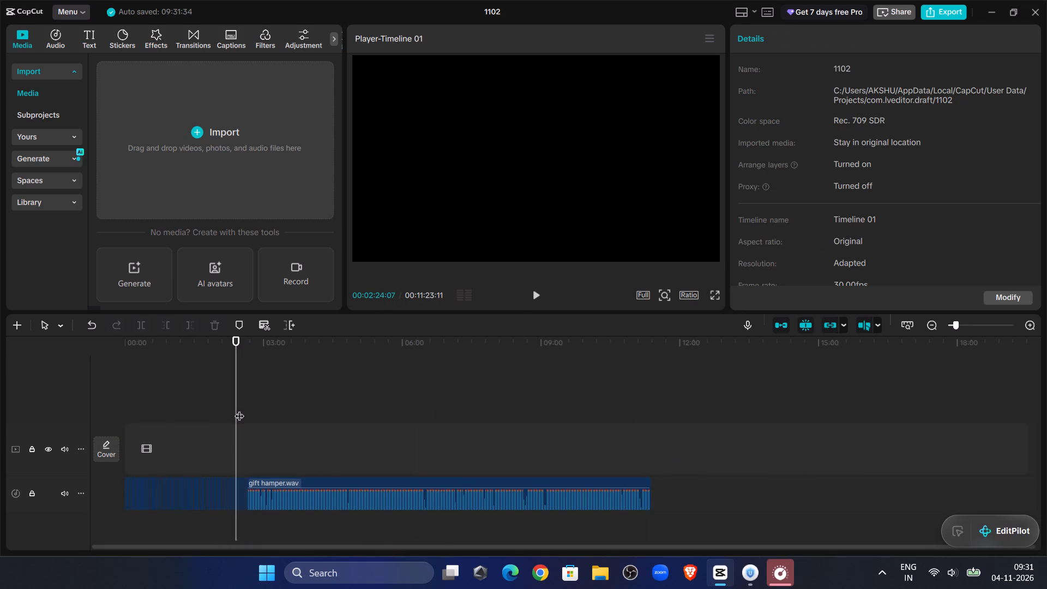
drag(239, 409, 244, 414)
click(973, 326)
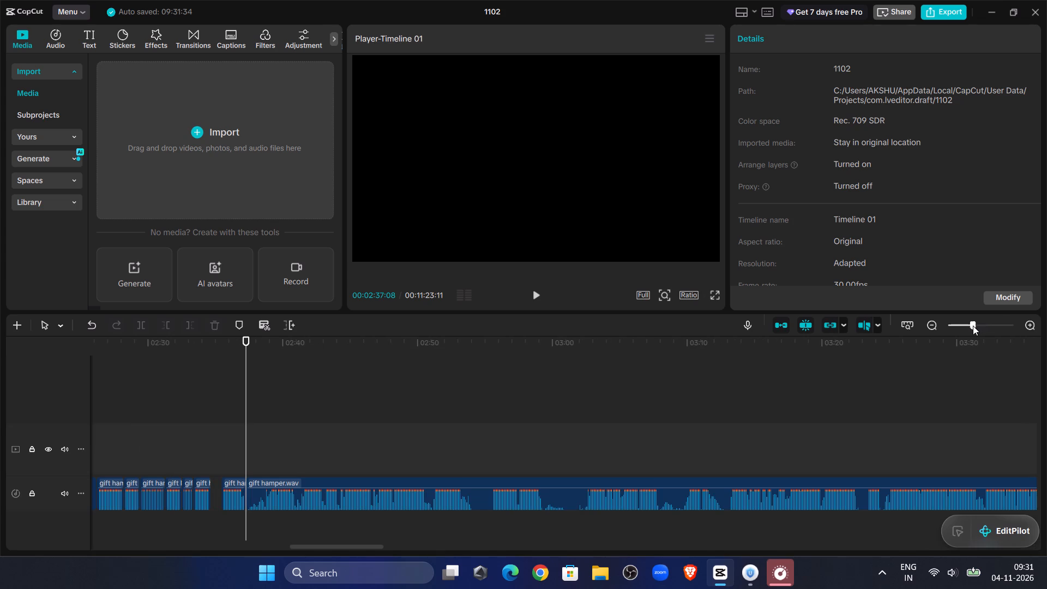
drag(323, 544, 316, 546)
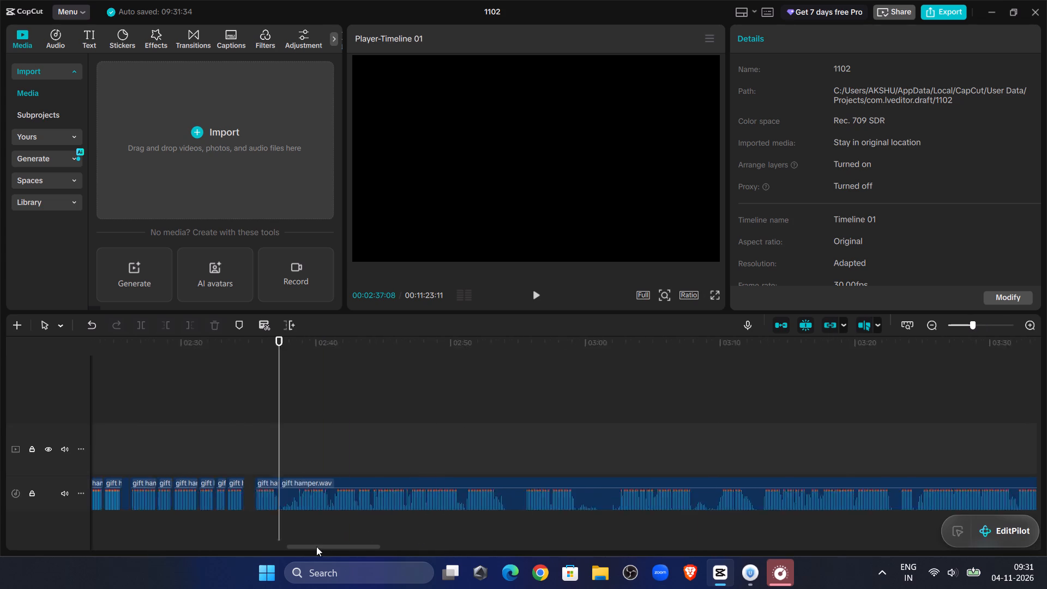
drag(316, 546, 298, 547)
click(458, 423)
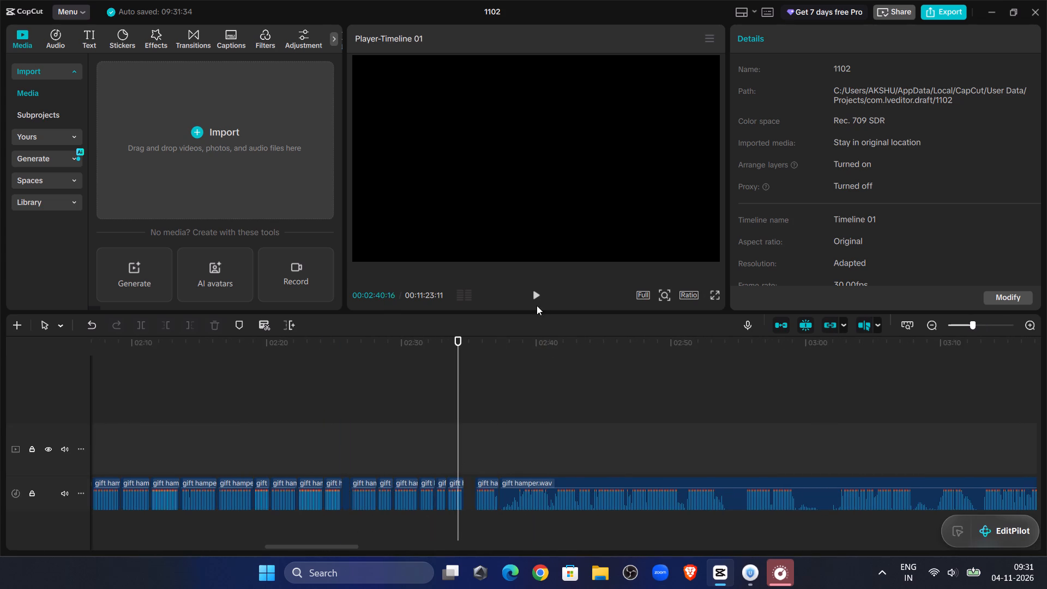
click(532, 299)
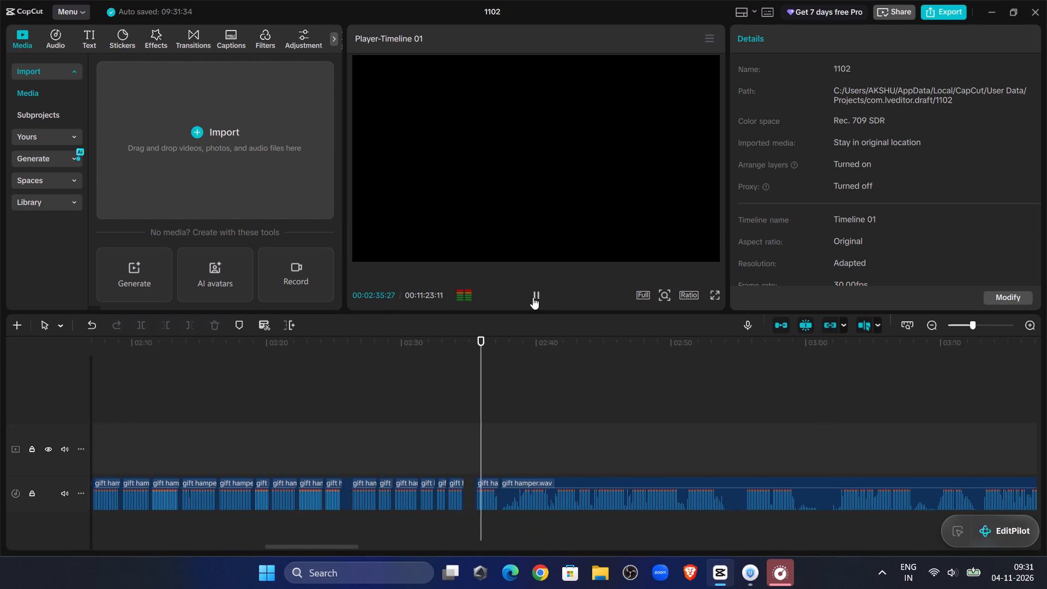
click(983, 327)
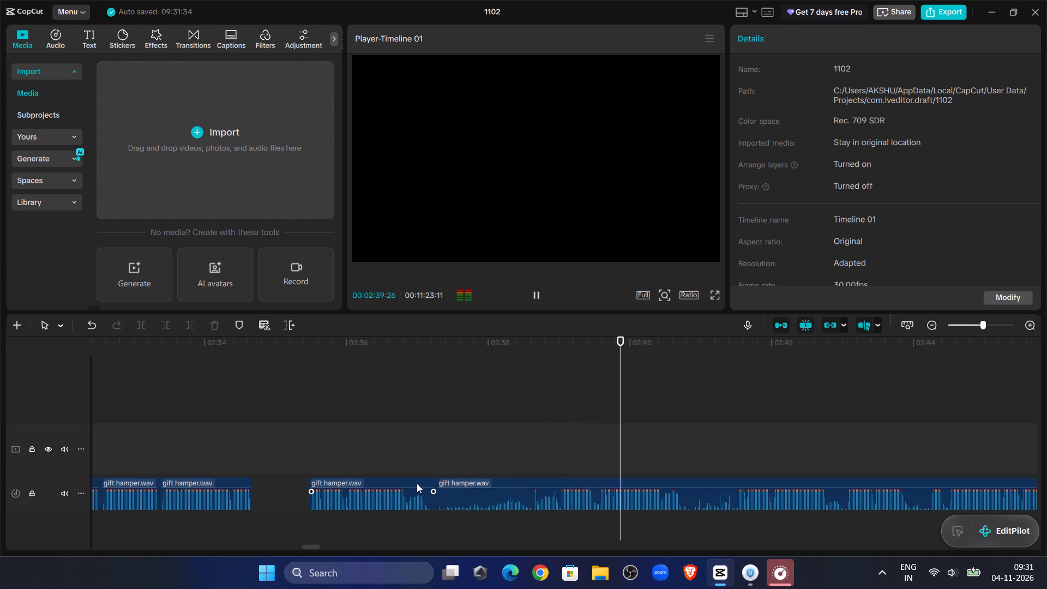
click(410, 483)
key(Delete)
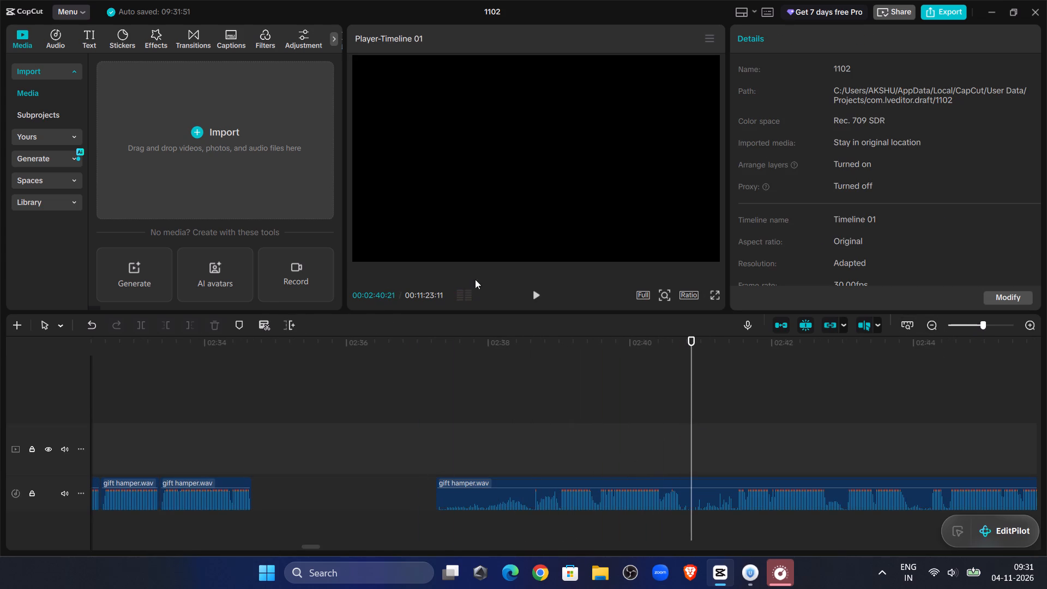
Audition the long clip from about 00:02:40:21, trim its start up to 00:02:39:00 and move it back against the preceding clip.
click(530, 299)
double_click(533, 299)
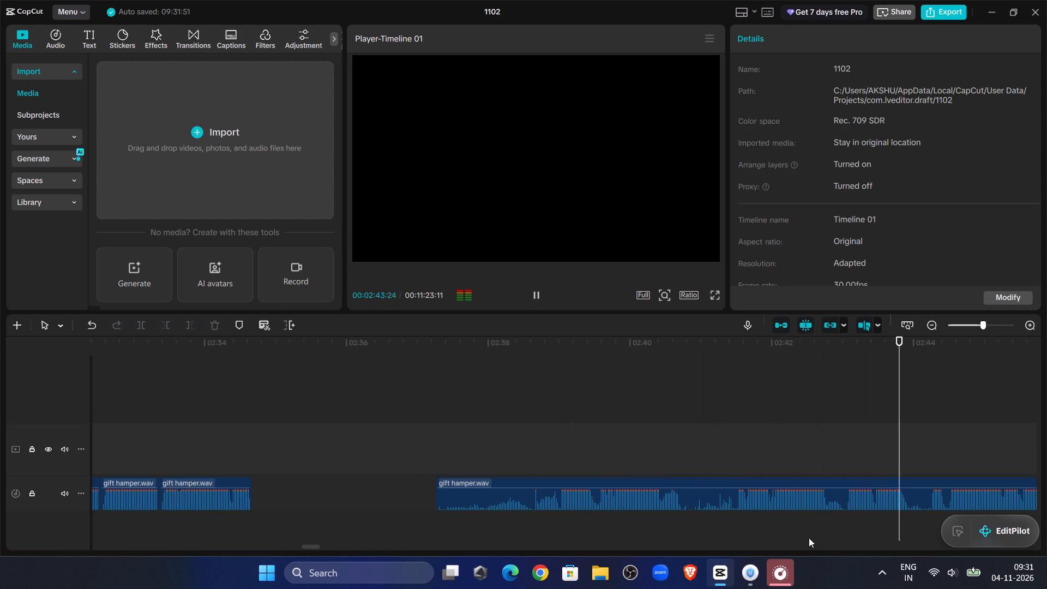
click(729, 434)
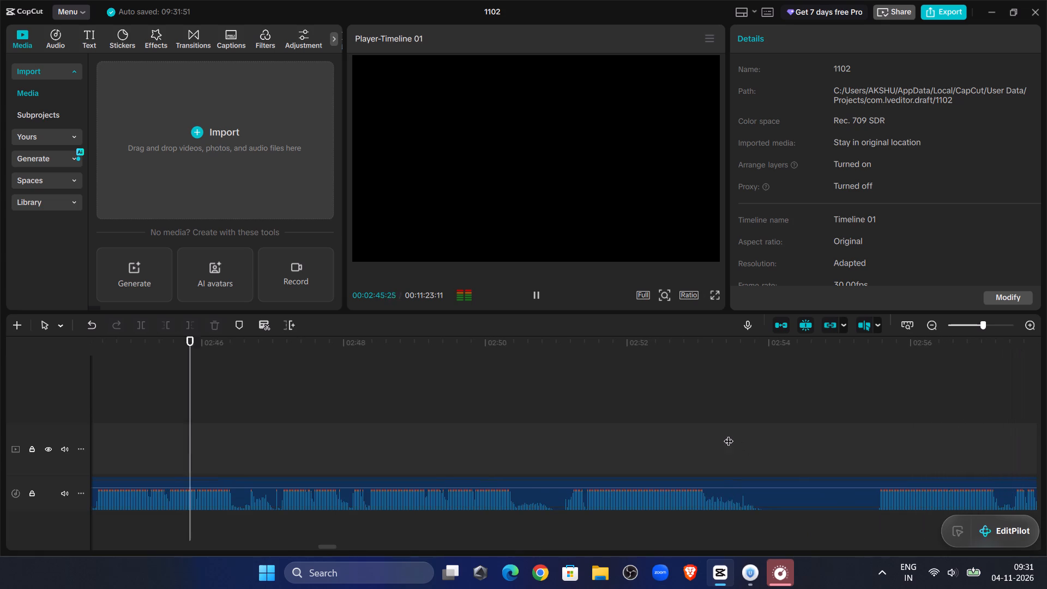
drag(729, 434, 748, 437)
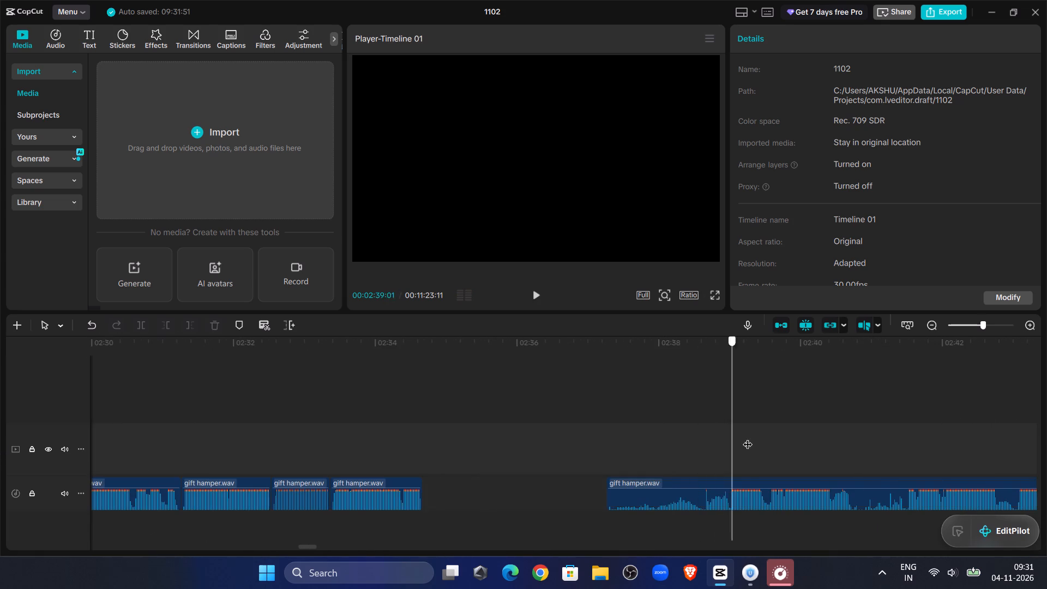
drag(748, 437, 731, 424)
click(744, 486)
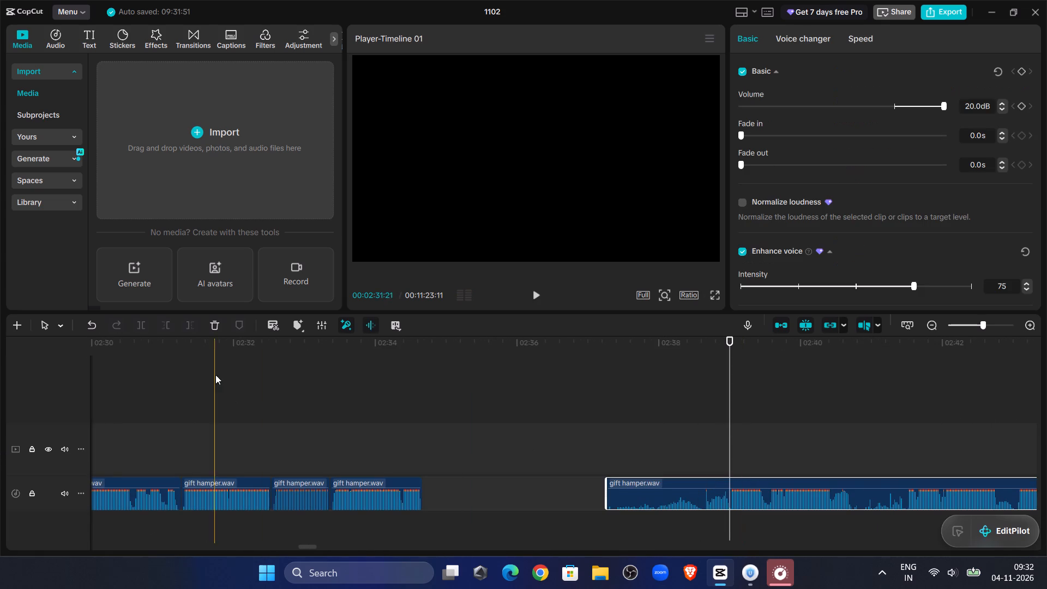
click(168, 329)
drag(754, 480, 471, 485)
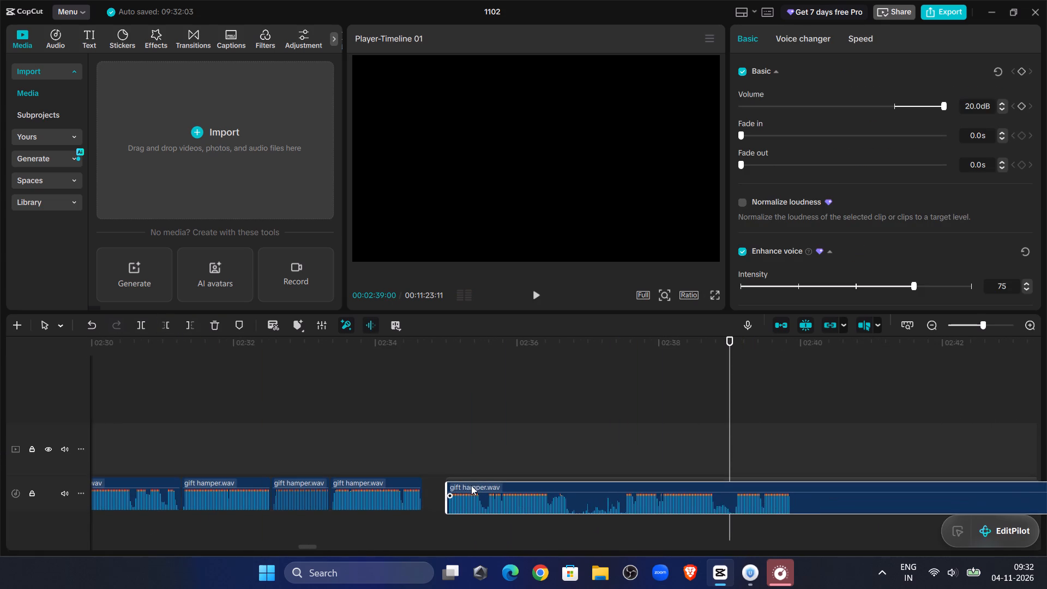
drag(471, 485, 447, 484)
Place the playhead at about 00:02:31:27 for listening across the closed join.
click(227, 416)
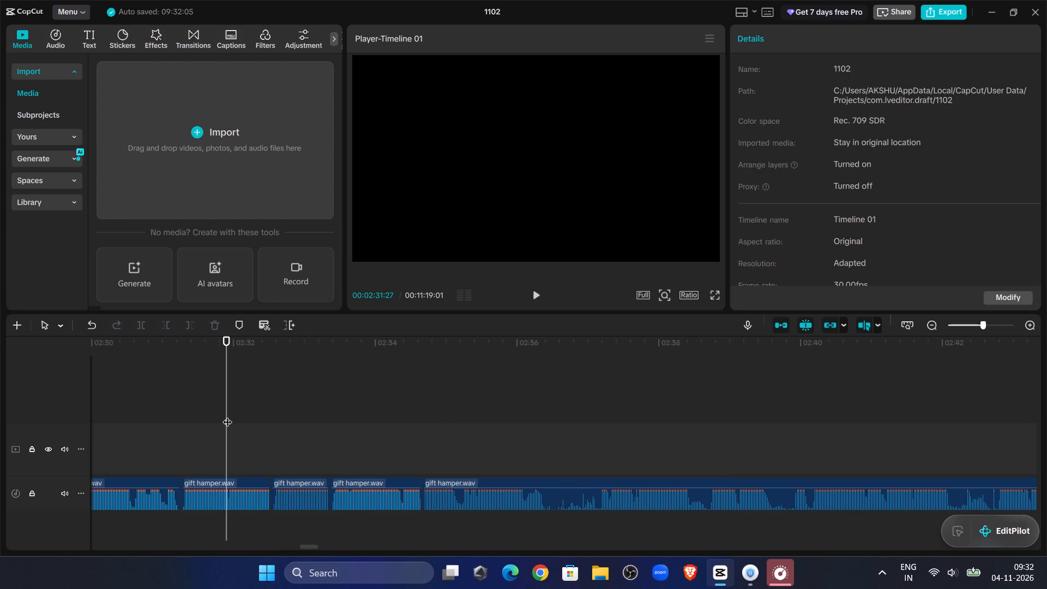
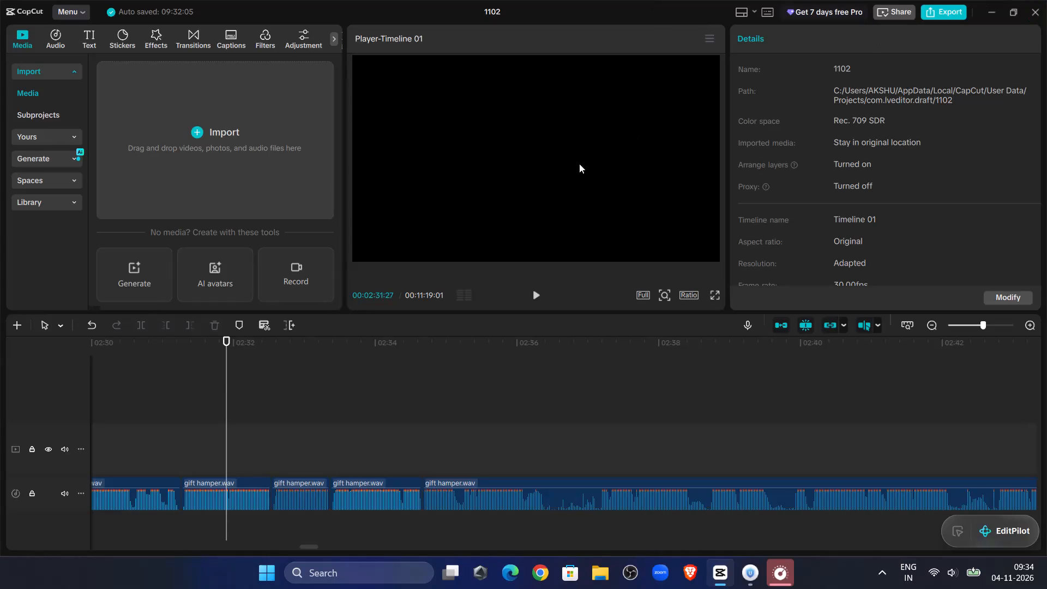
Listen from about 00:02:30:08 and split the long gift hamper.wav clip at 00:02:36:03.
click(119, 354)
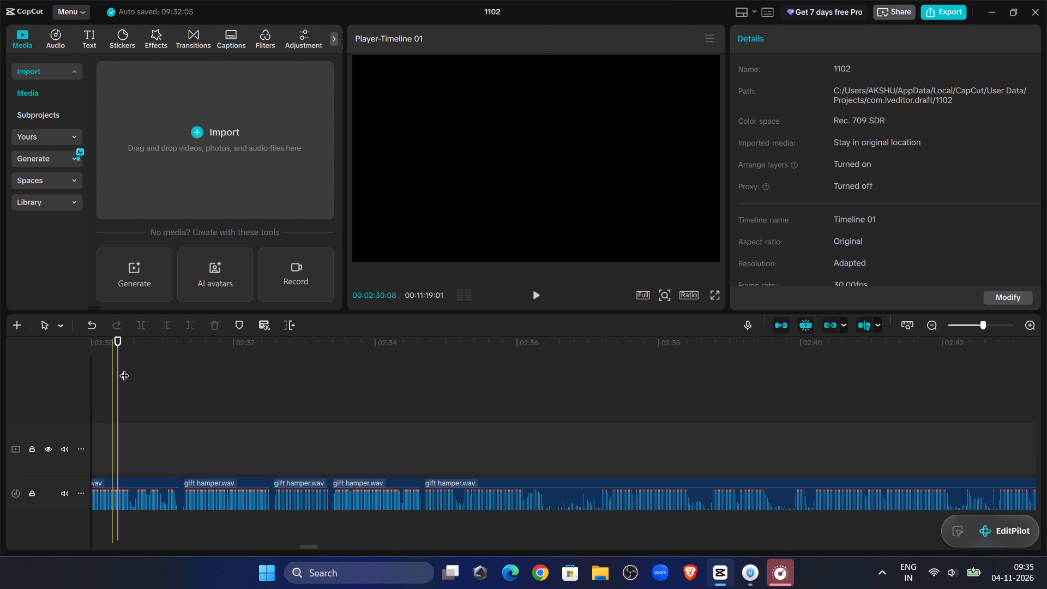
click(534, 292)
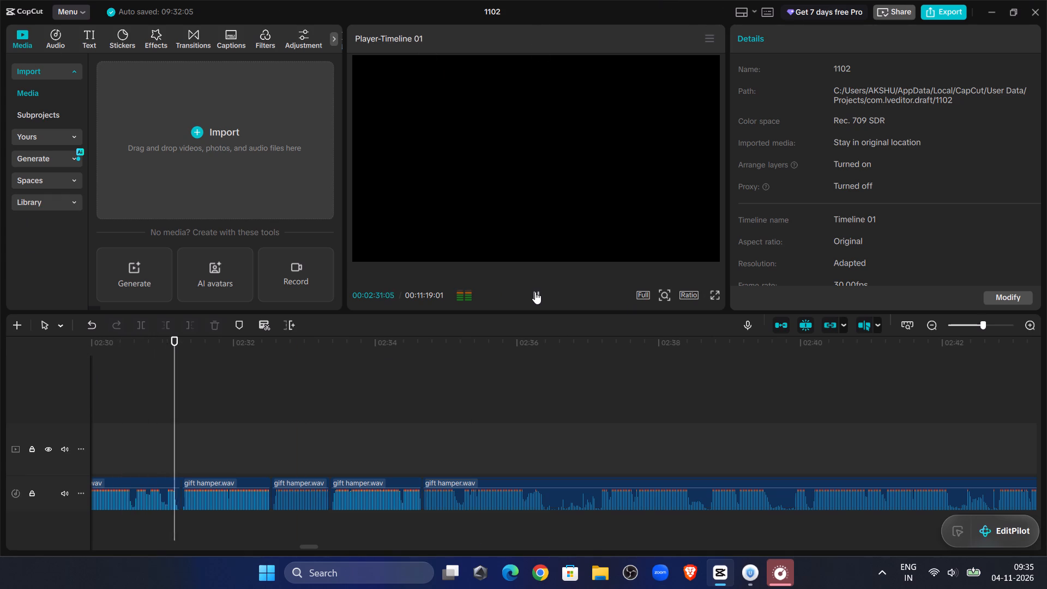
click(992, 327)
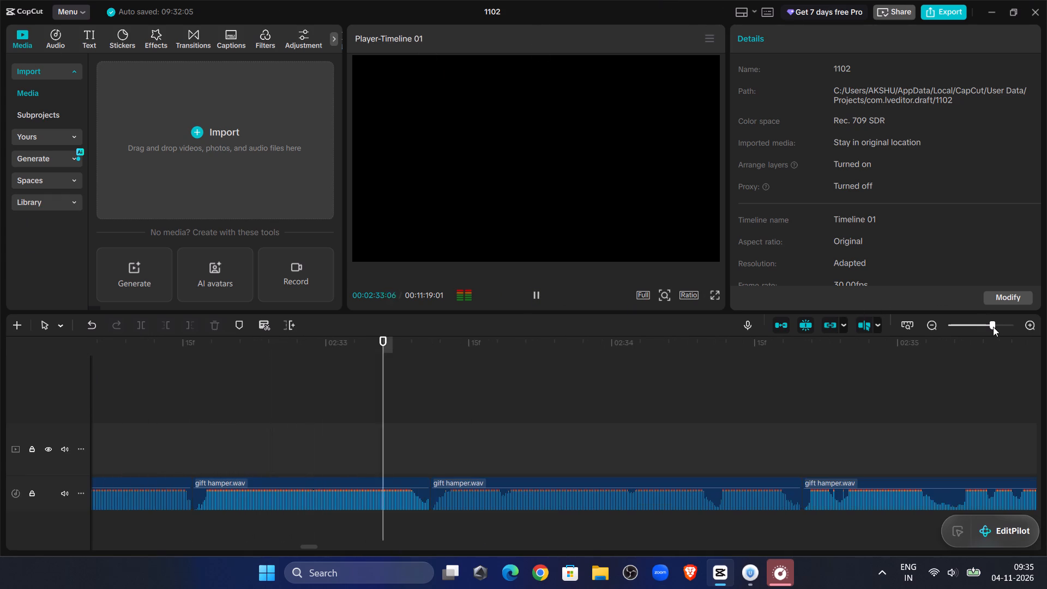
click(527, 295)
click(368, 406)
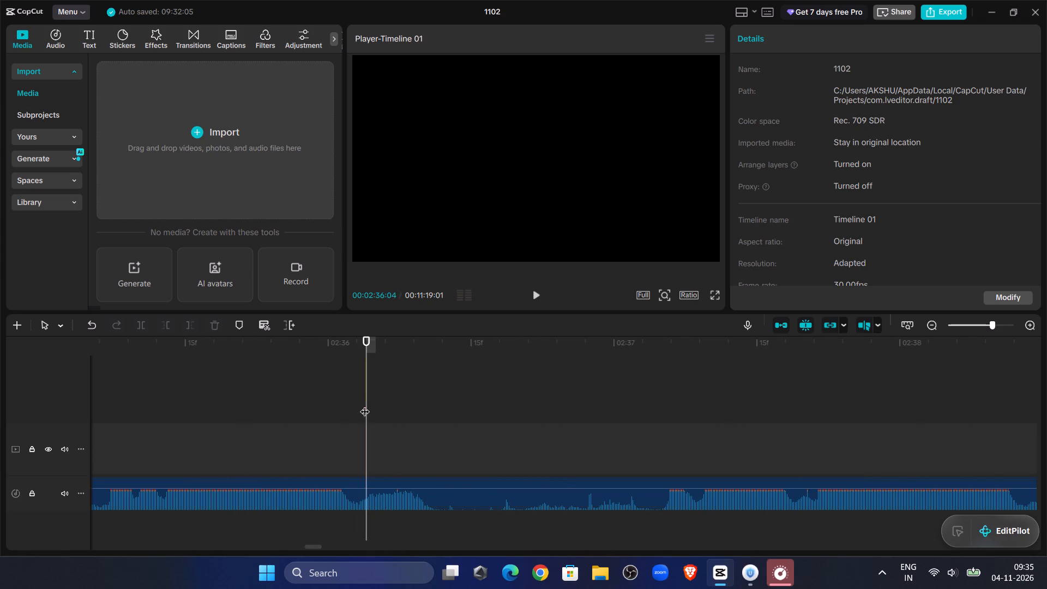
drag(365, 405, 359, 405)
click(360, 492)
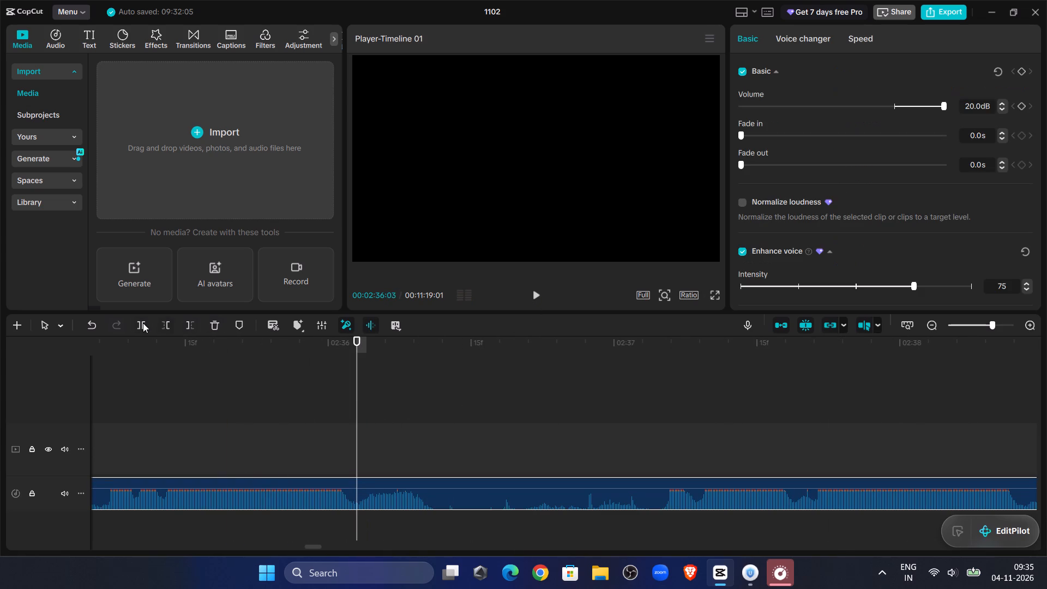
click(143, 323)
Audition the audio on both sides of the 00:02:36:03 split and delete the short gift hamper.wav clip just before it.
click(535, 291)
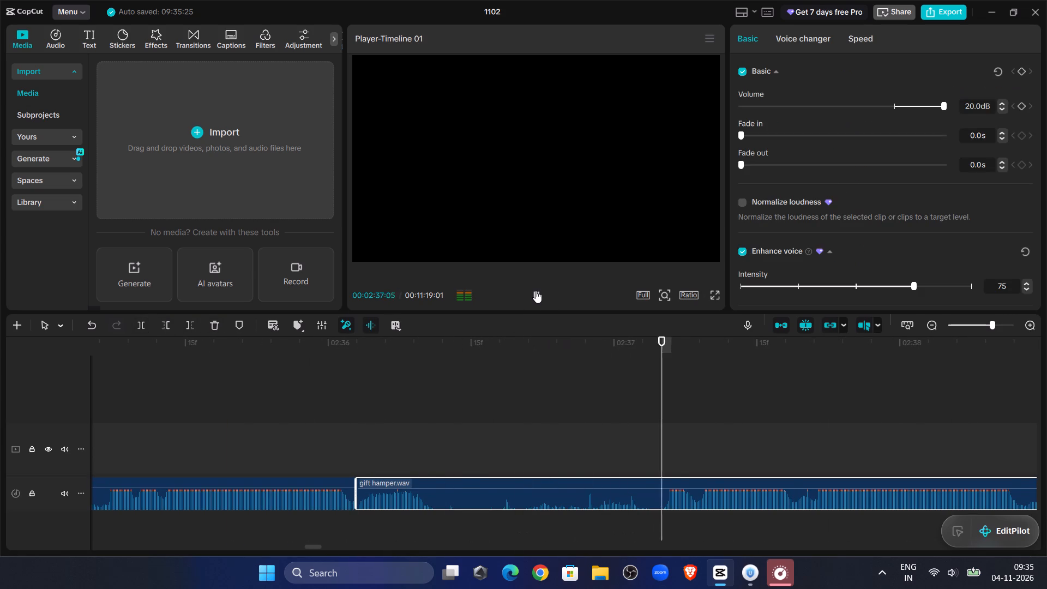
click(239, 389)
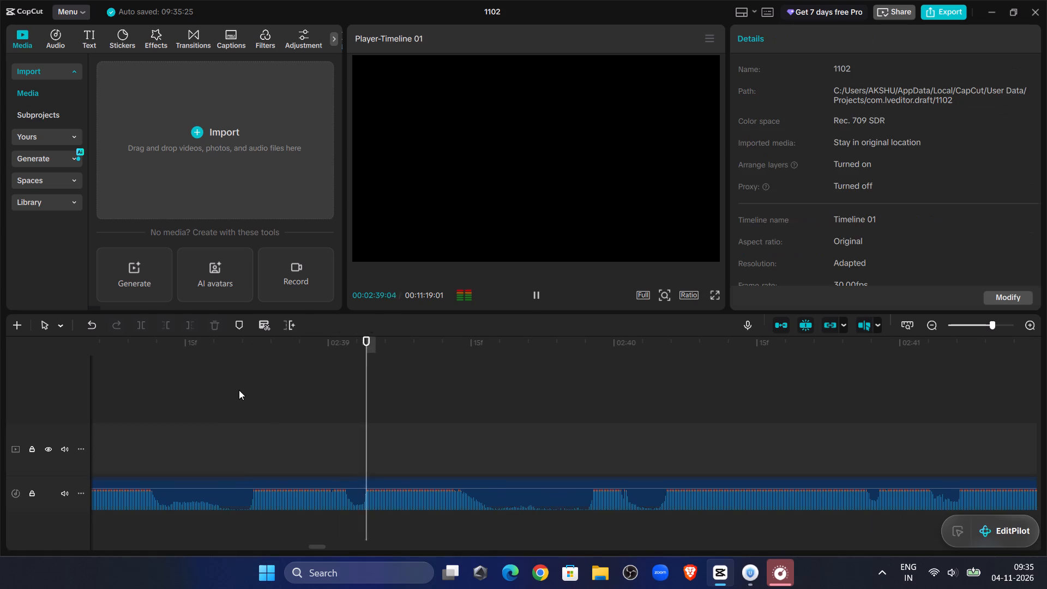
drag(239, 392, 557, 411)
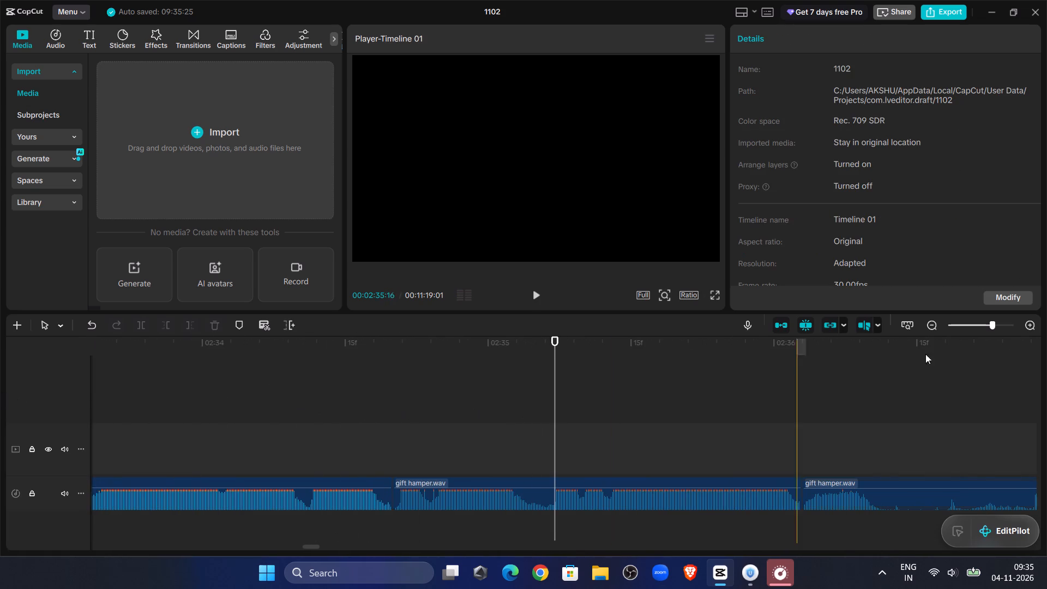
click(987, 324)
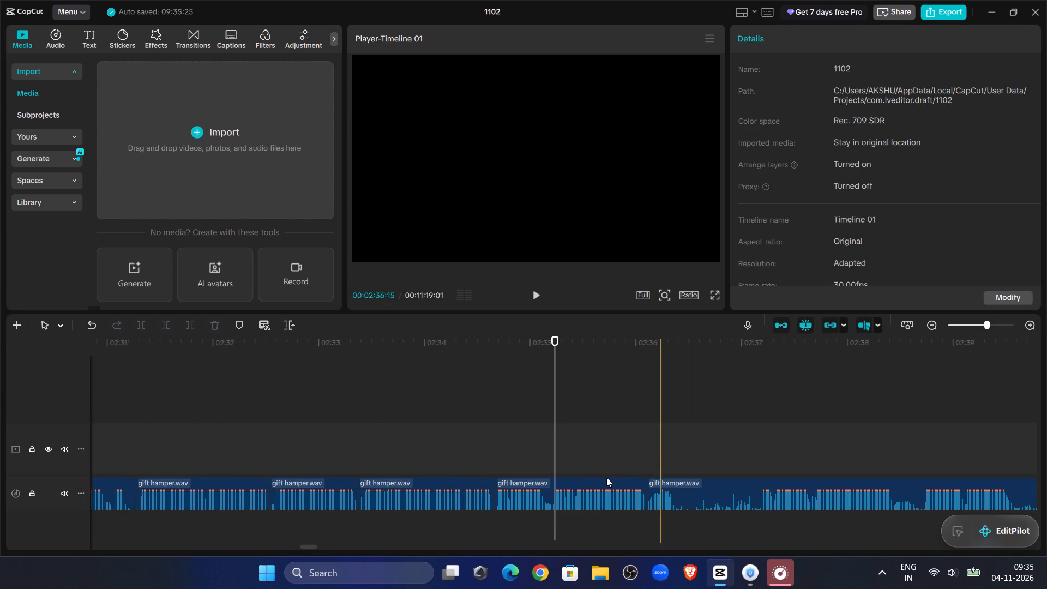
click(536, 294)
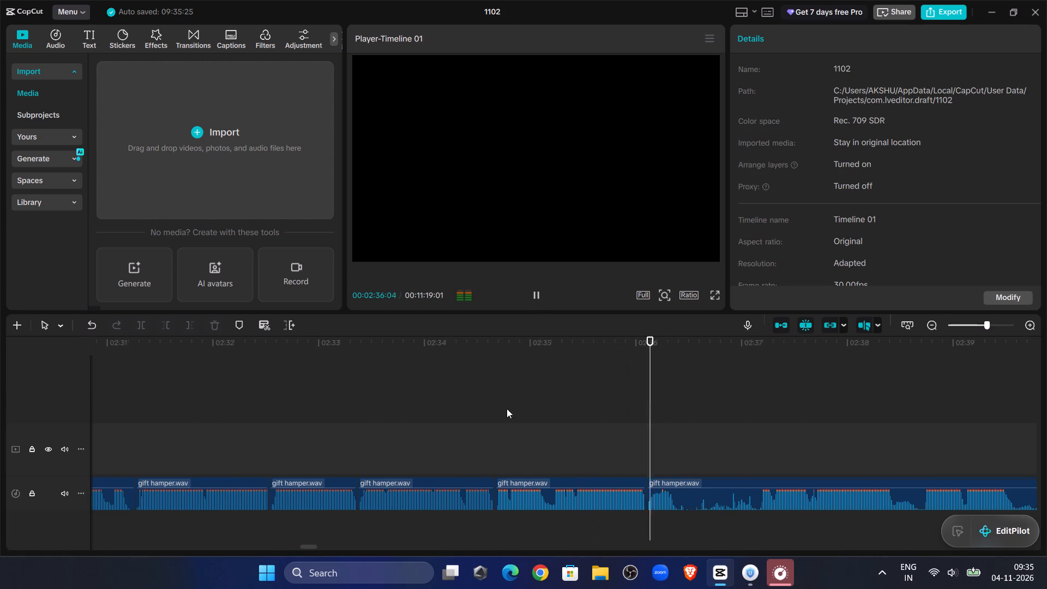
click(496, 398)
click(529, 298)
click(549, 500)
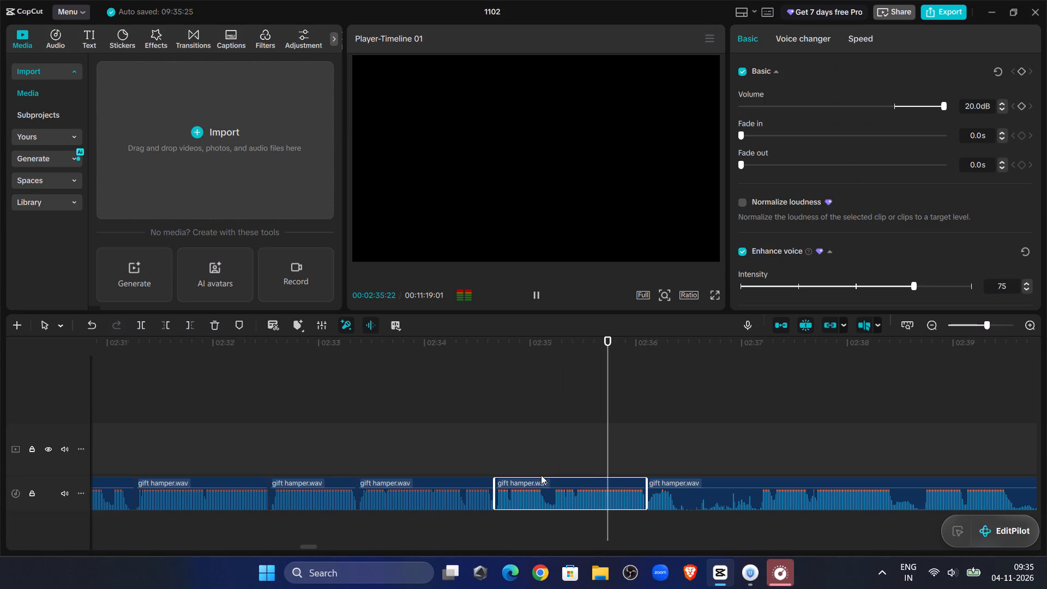
key(Delete)
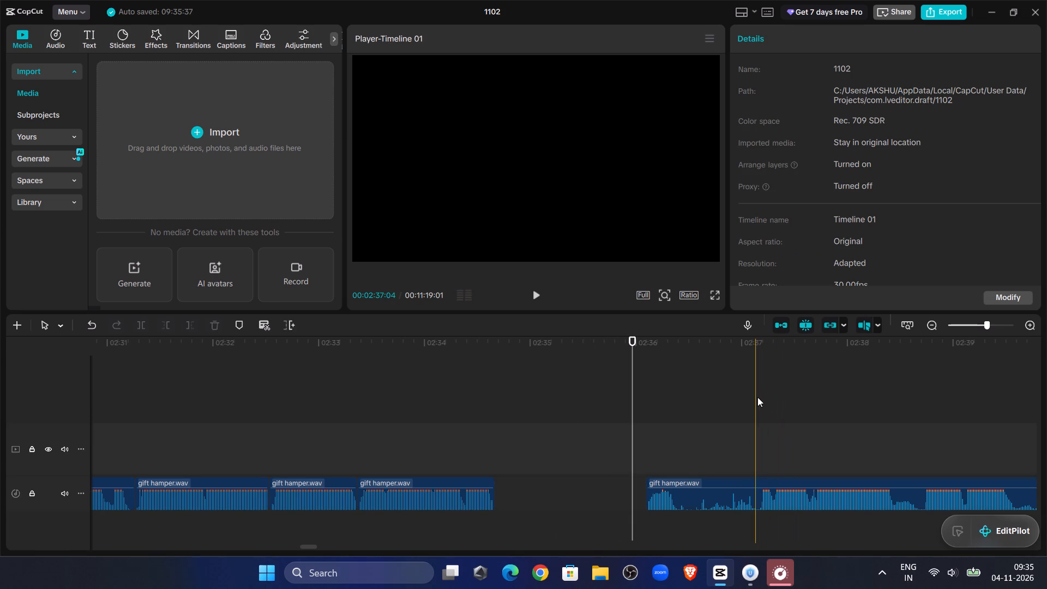
Trim the start of the long gift hamper.wav clip up to 00:02:37:05 and move it back against the preceding clip.
click(759, 404)
click(777, 499)
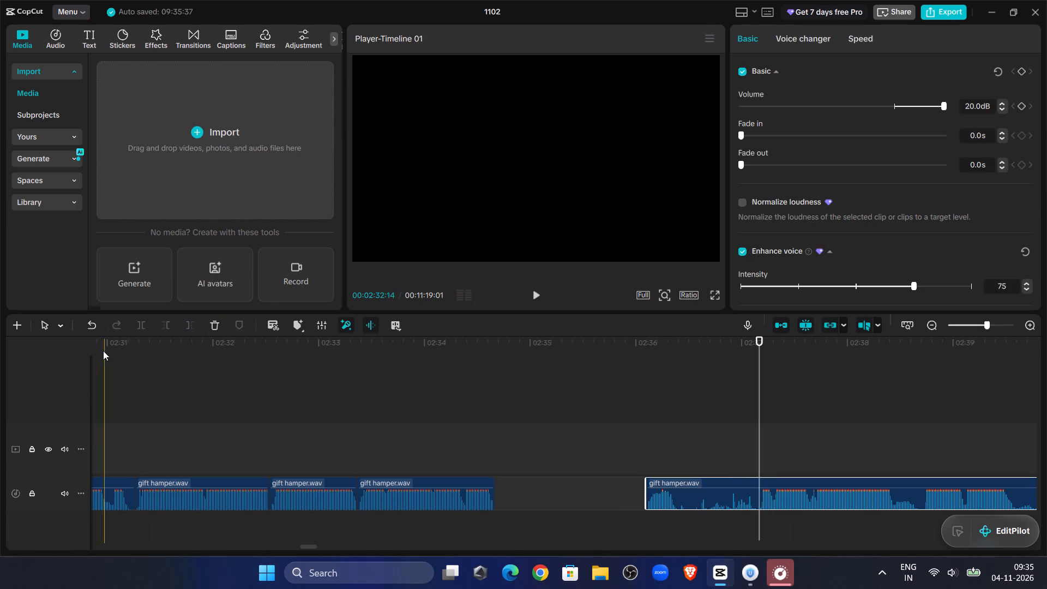
click(168, 319)
drag(780, 481, 513, 488)
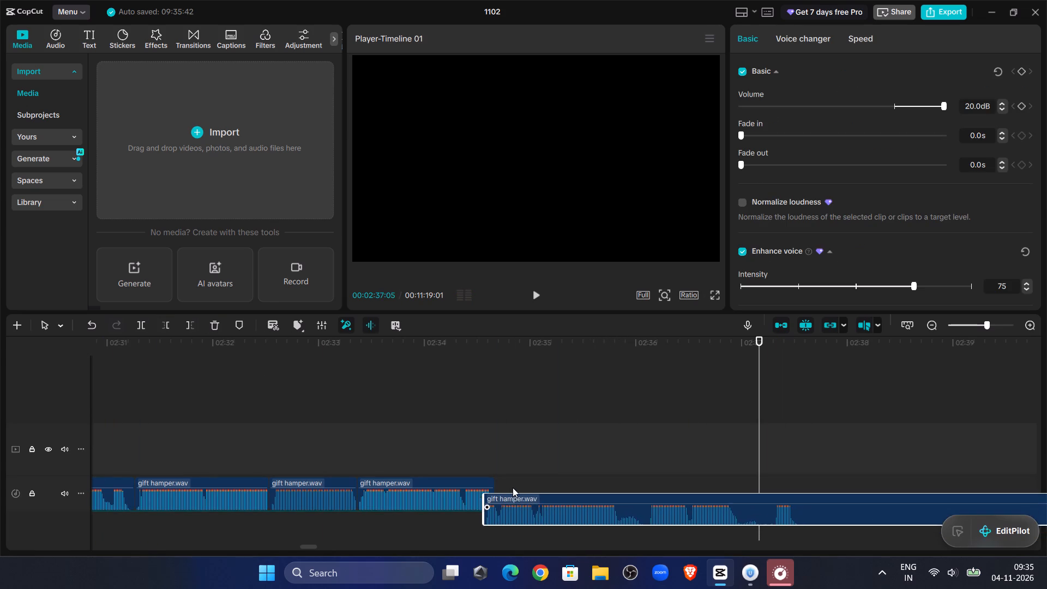
drag(513, 488, 515, 485)
Listen across the new join from about 00:02:34:13 and split the long gift hamper.wav clip at 00:02:35:29.
click(469, 406)
click(537, 299)
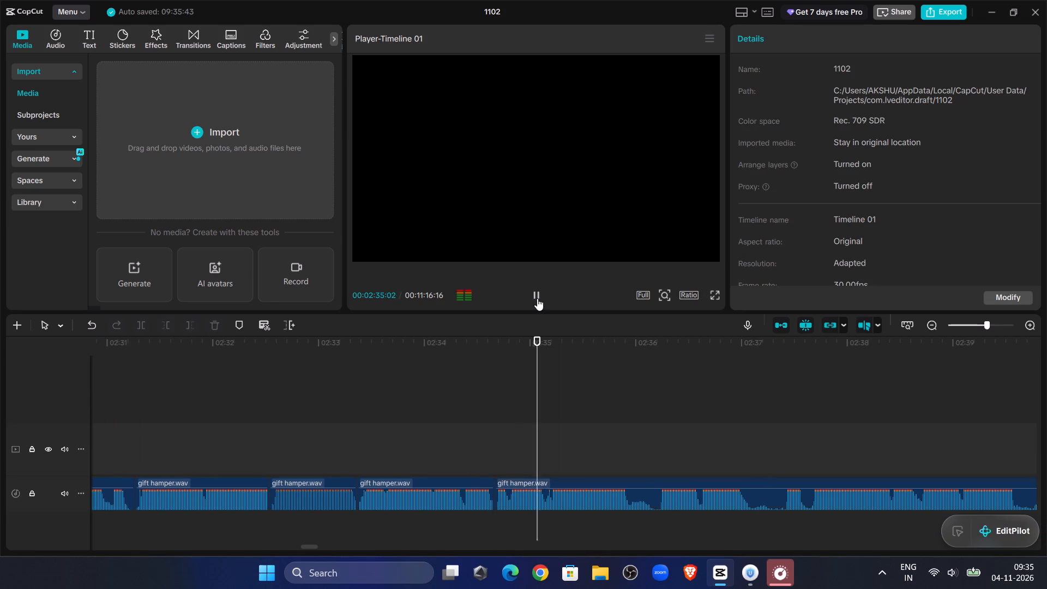
click(537, 298)
click(568, 494)
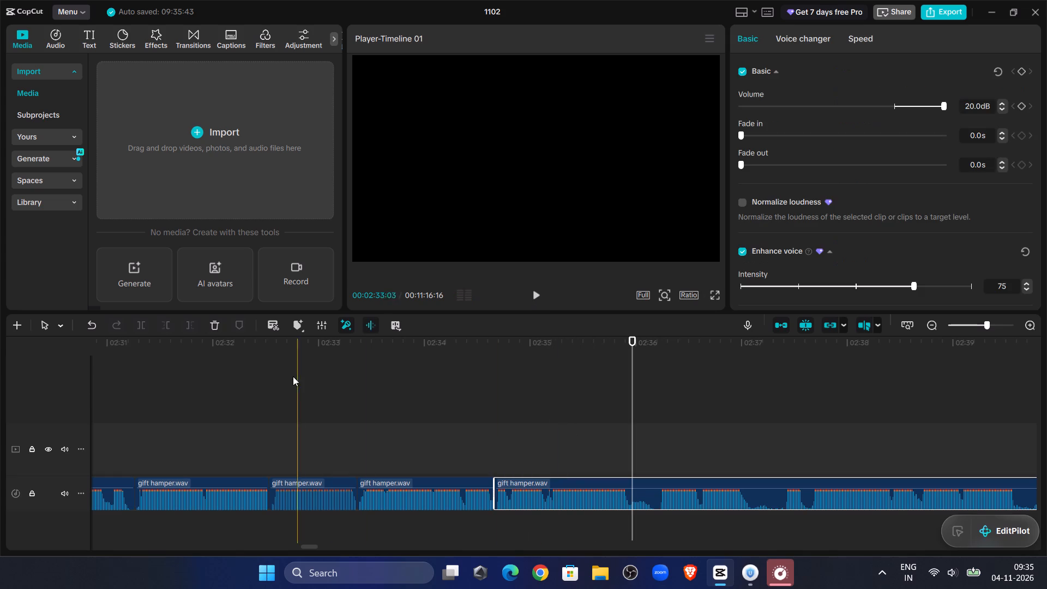
click(135, 317)
click(137, 330)
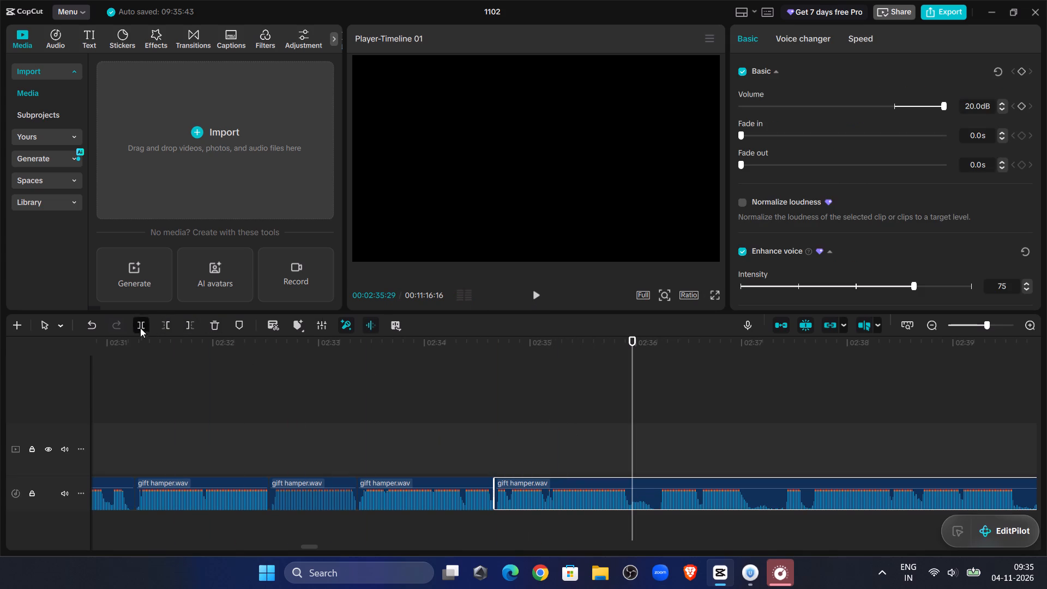
Play on past the split, trim the start of the following long clip up to 00:02:36:07 and move it back against the split.
click(525, 298)
click(528, 298)
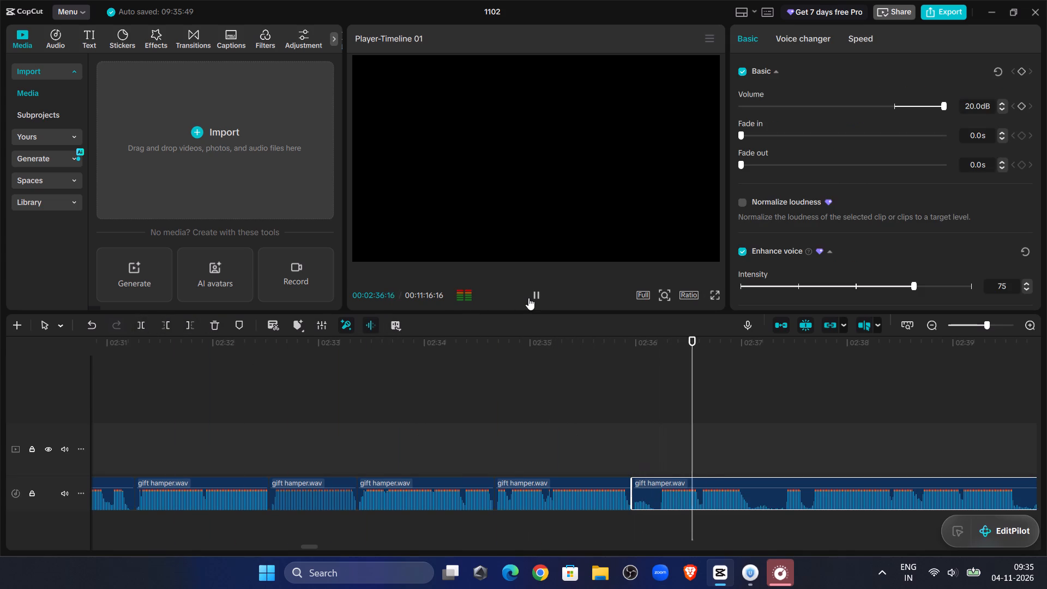
click(643, 389)
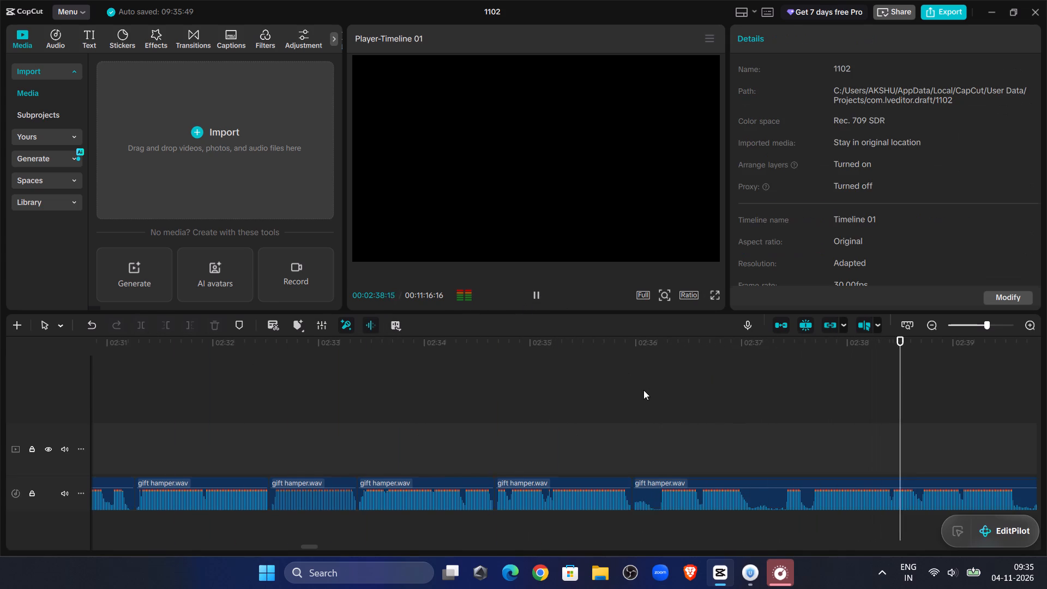
drag(645, 390, 659, 410)
click(647, 496)
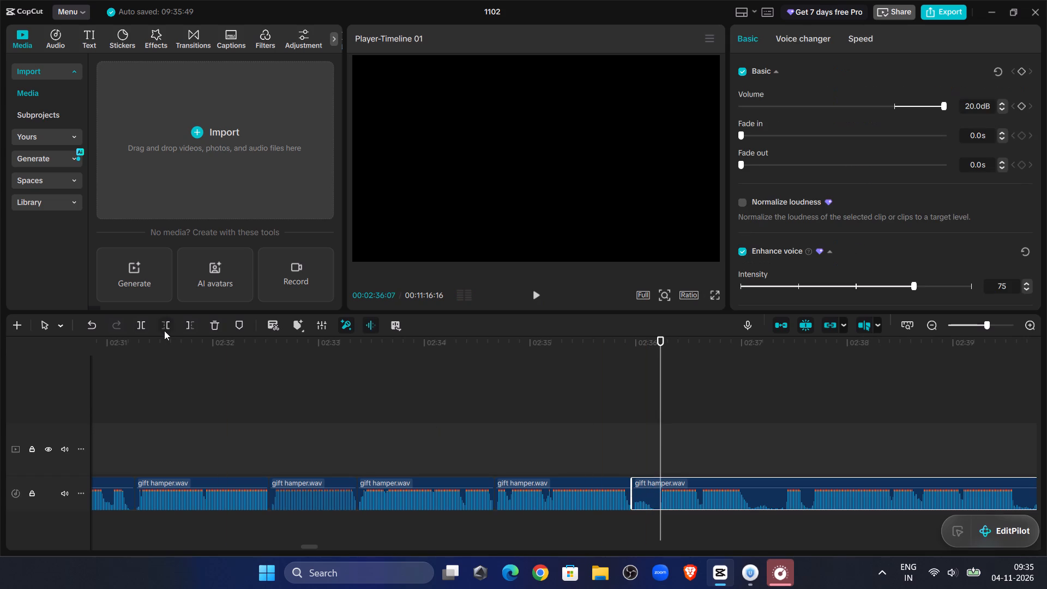
click(164, 328)
drag(688, 482, 661, 489)
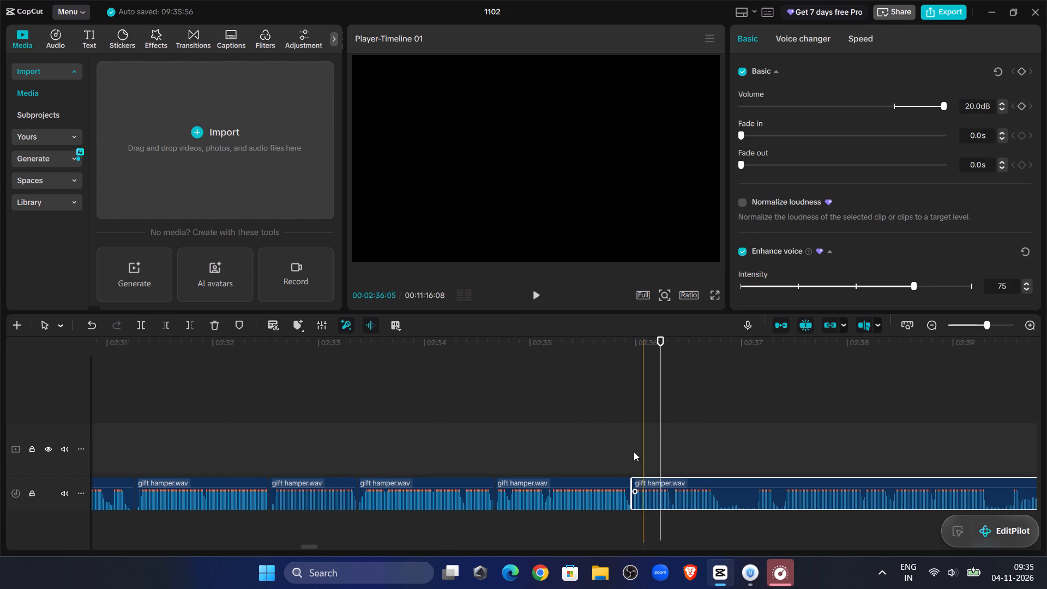
Listen across the closed join from about 00:02:35:12 and split the long gift hamper.wav clip at 00:02:36:22.
click(571, 387)
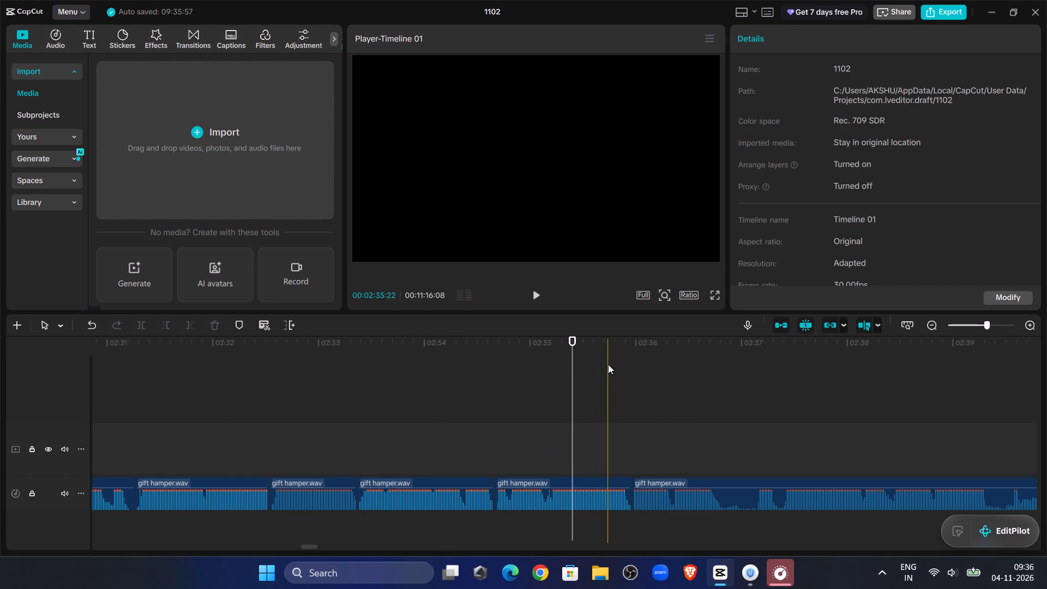
click(538, 294)
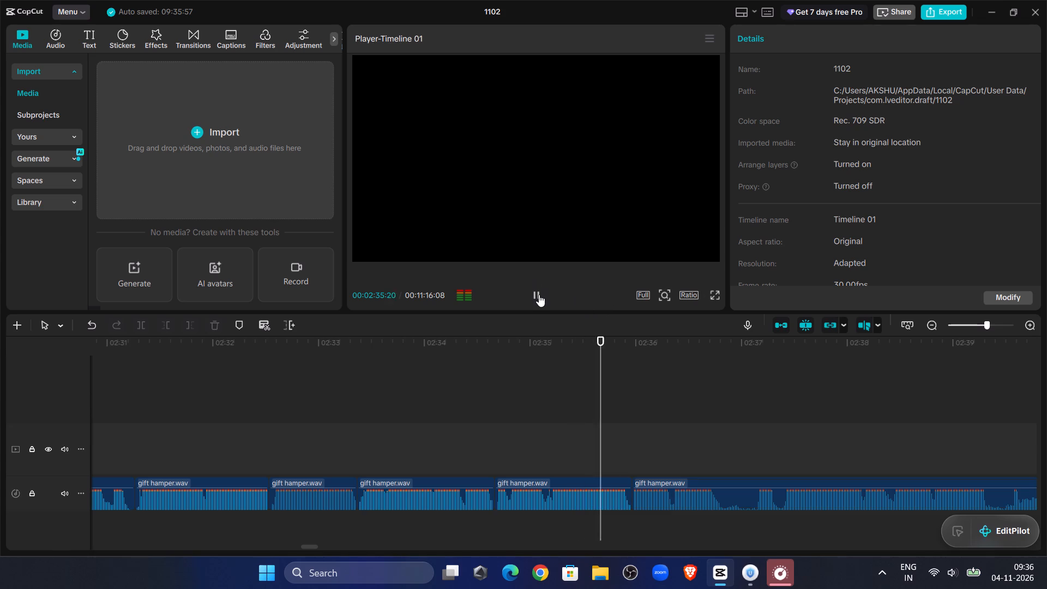
click(542, 299)
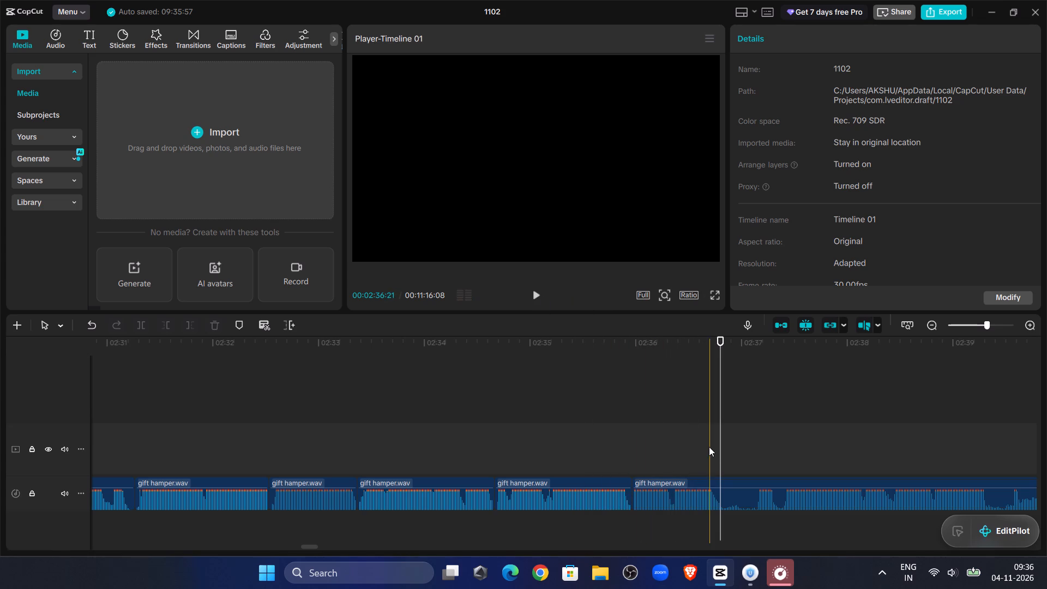
drag(723, 451, 724, 456)
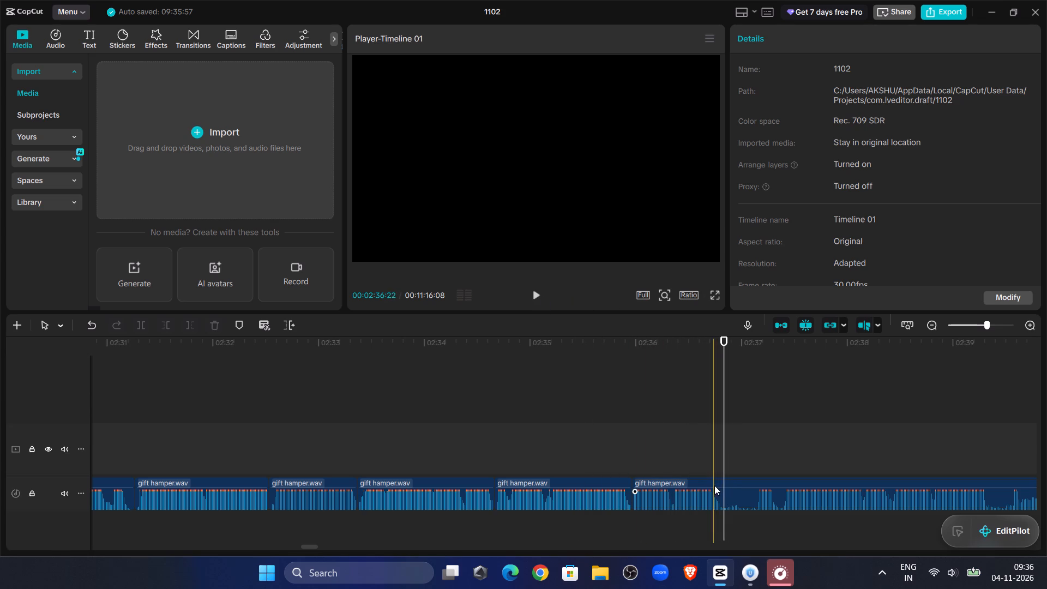
click(714, 485)
click(135, 327)
Audition the clip after the split, trim its start up to 00:02:37:04 and move it back against the preceding clip.
click(538, 291)
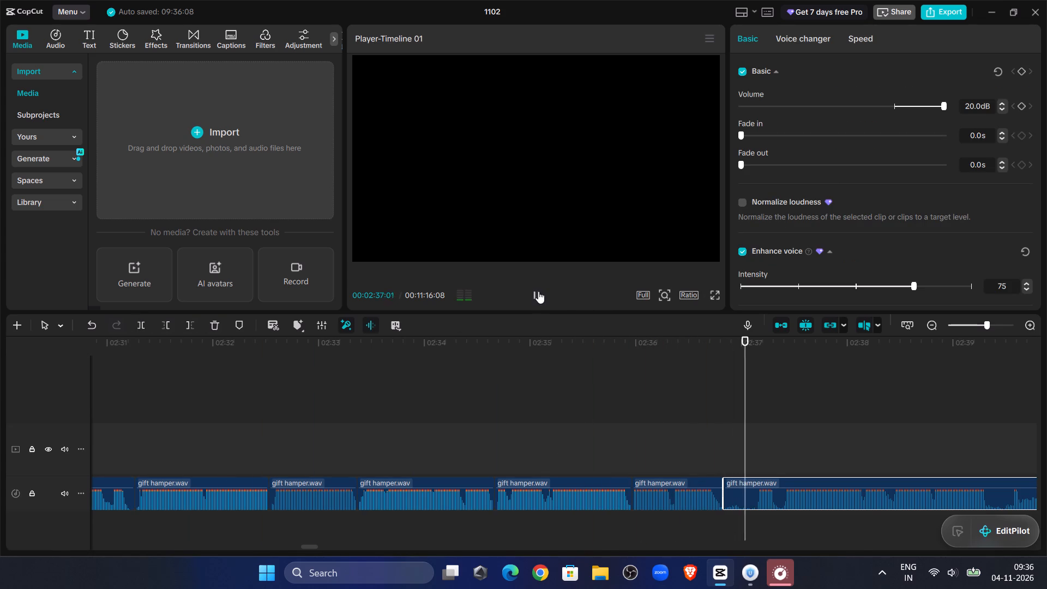
click(538, 291)
click(753, 405)
click(753, 405)
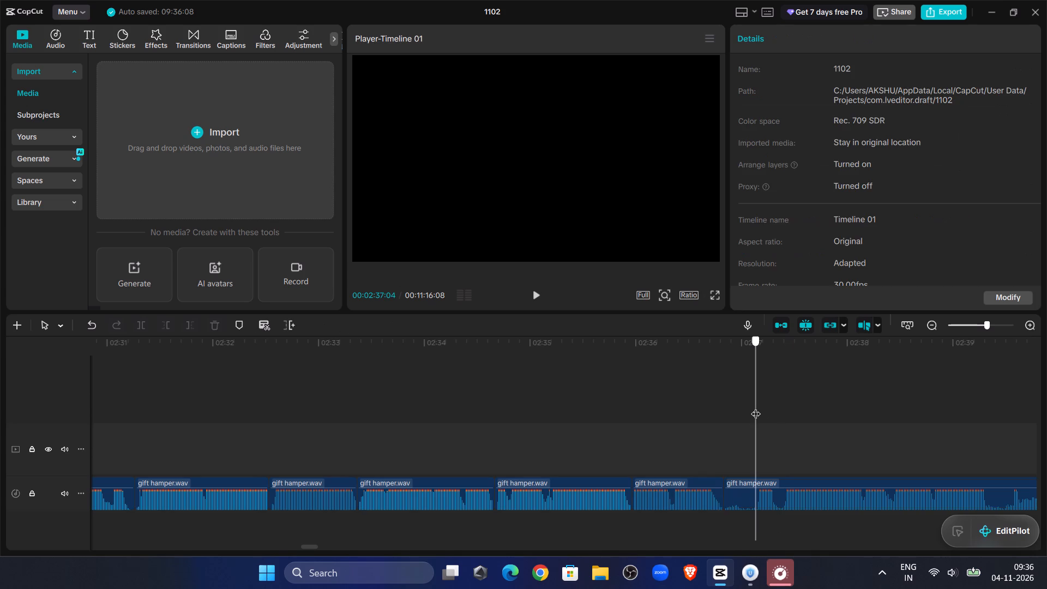
click(765, 503)
click(170, 328)
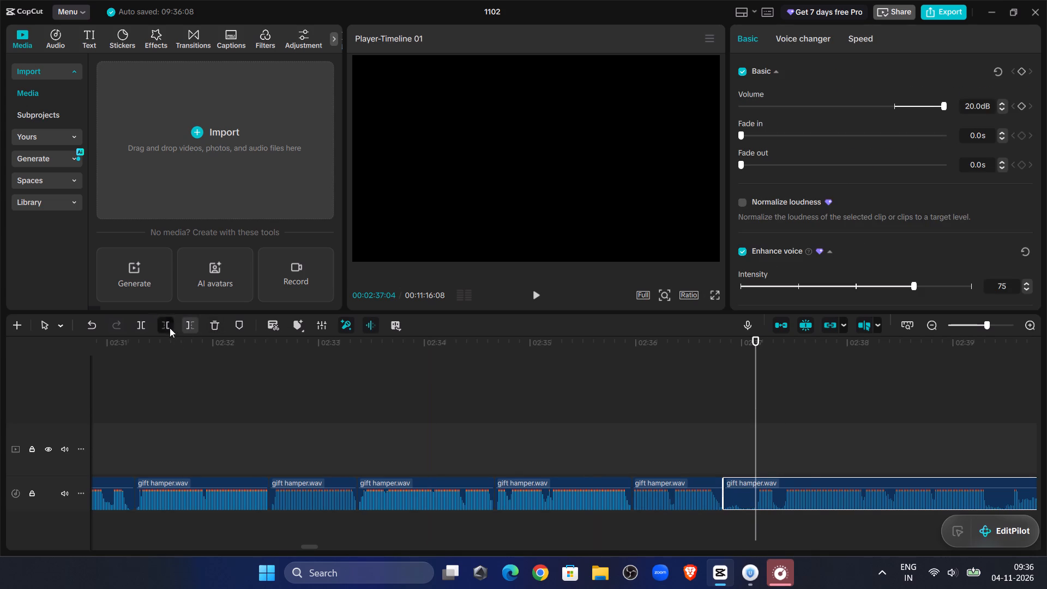
drag(772, 484, 740, 493)
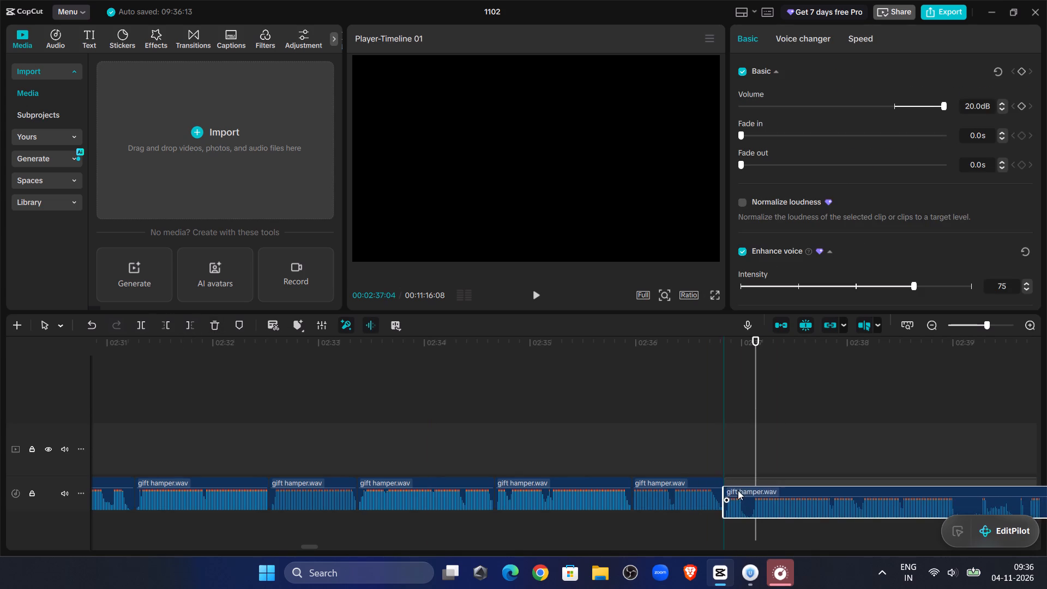
Listen across the closed join, replay from about 00:02:35:22, and split the long gift hamper.wav clip at 00:02:39:01.
click(549, 352)
click(537, 299)
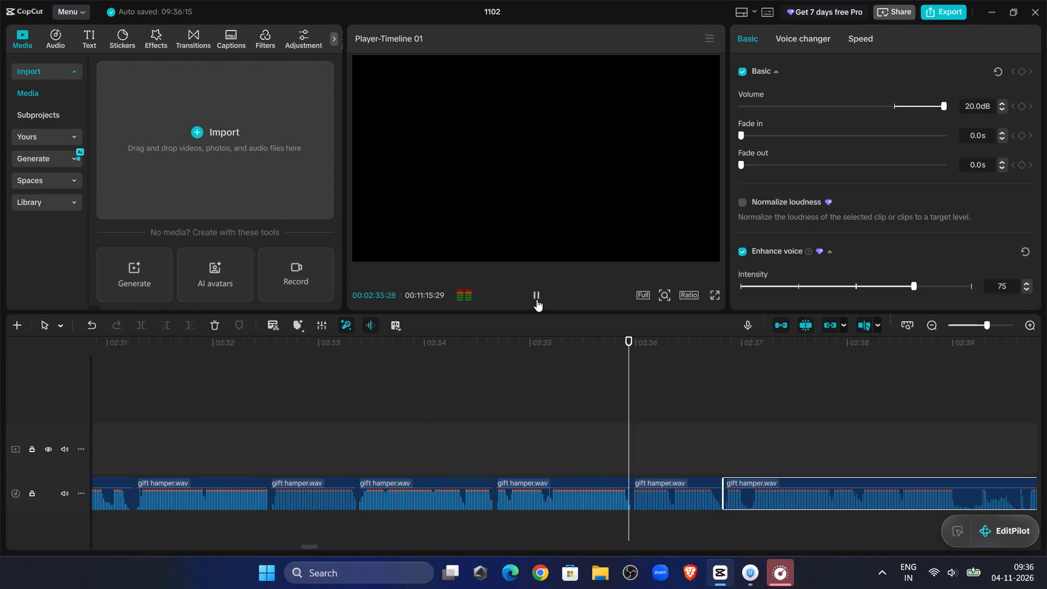
click(740, 412)
click(510, 386)
click(607, 349)
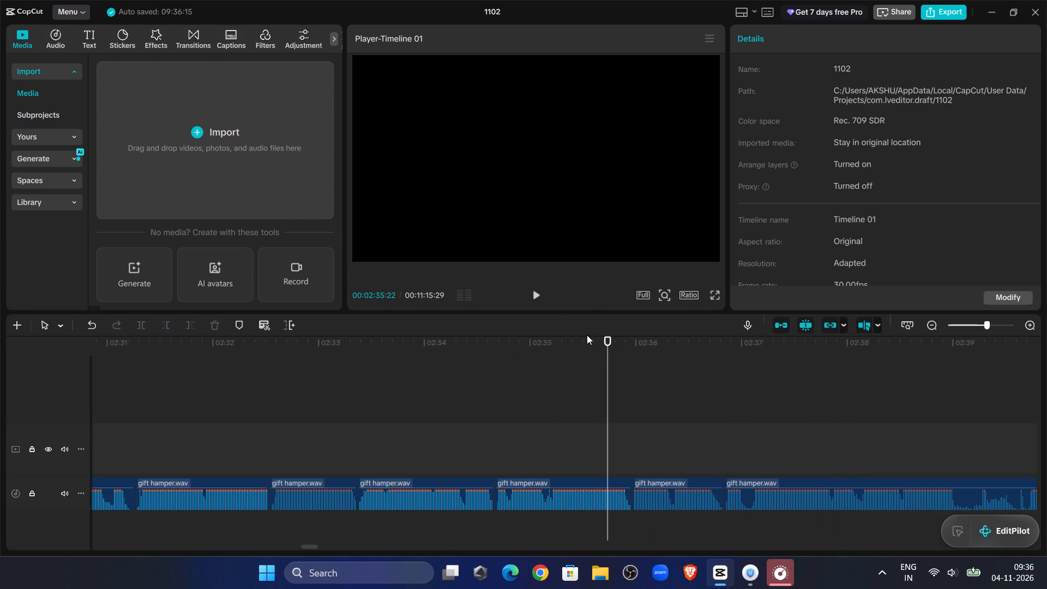
click(543, 293)
click(549, 294)
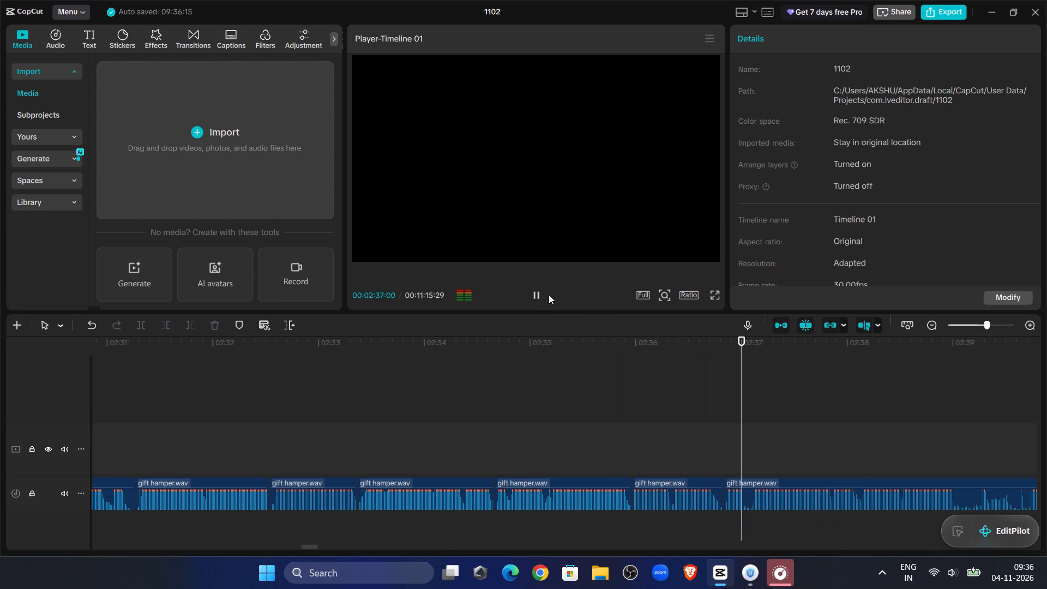
click(535, 292)
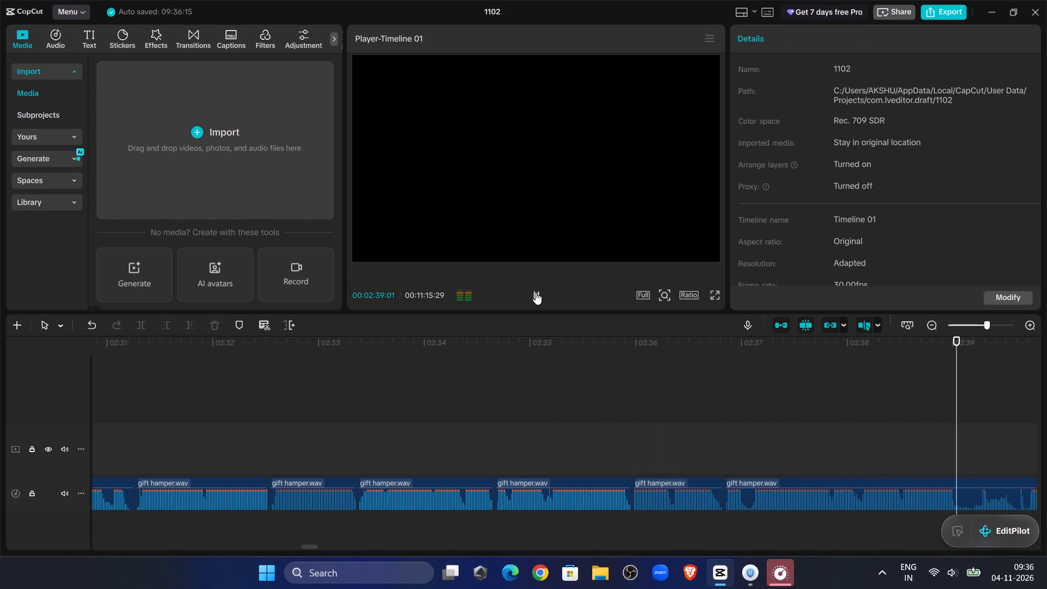
drag(965, 431, 957, 435)
drag(957, 435, 957, 436)
click(956, 500)
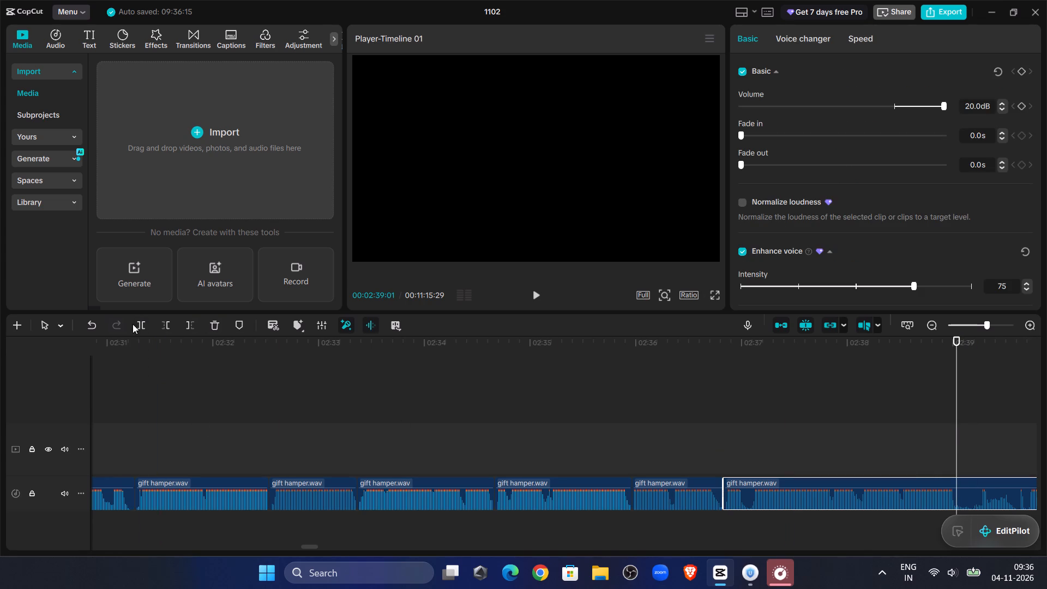
click(133, 324)
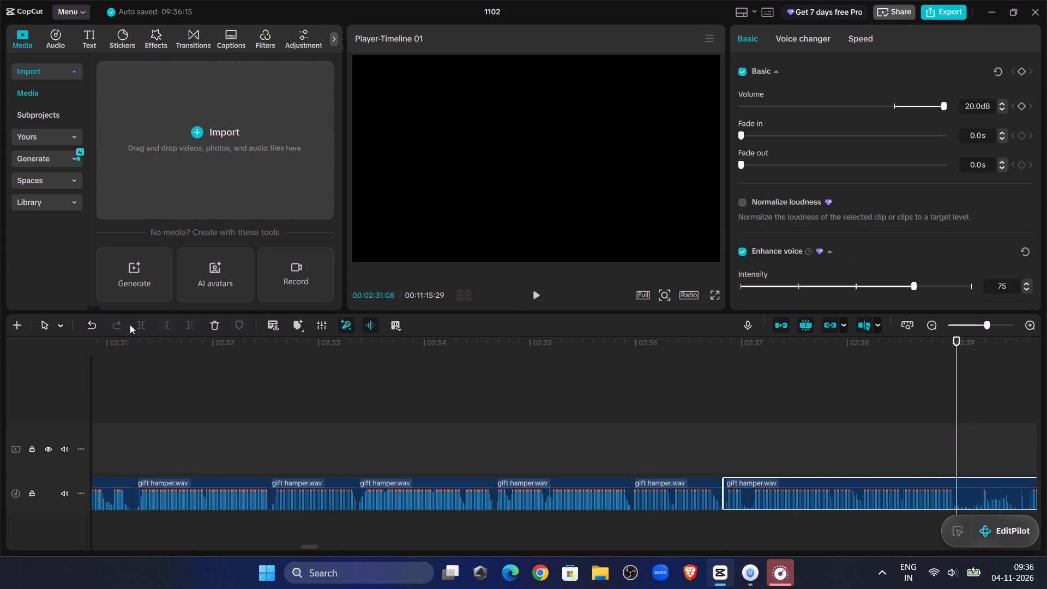
click(135, 324)
Audition the audio around the new split and delete the two gift hamper.wav clips between about 00:02:35:26 and 00:02:39:01.
click(536, 293)
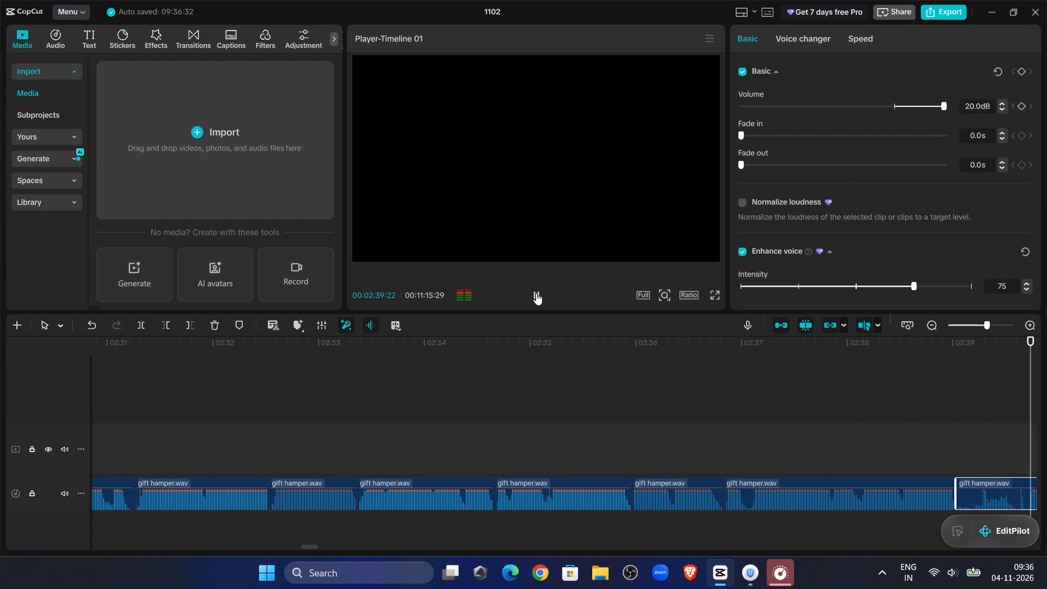
click(155, 409)
drag(155, 409, 376, 426)
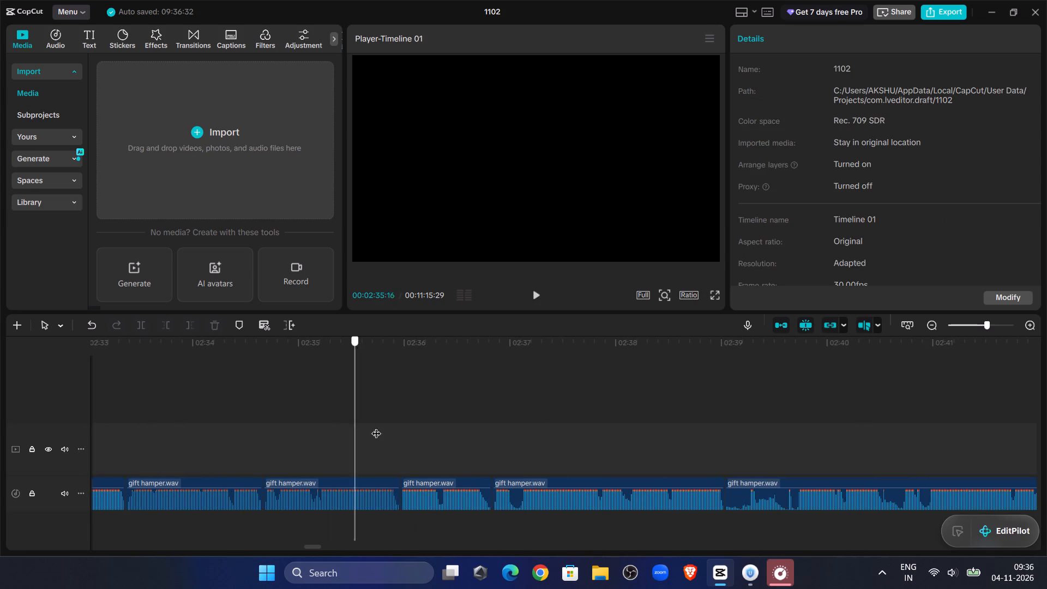
drag(376, 426, 401, 432)
click(546, 285)
click(541, 294)
click(450, 490)
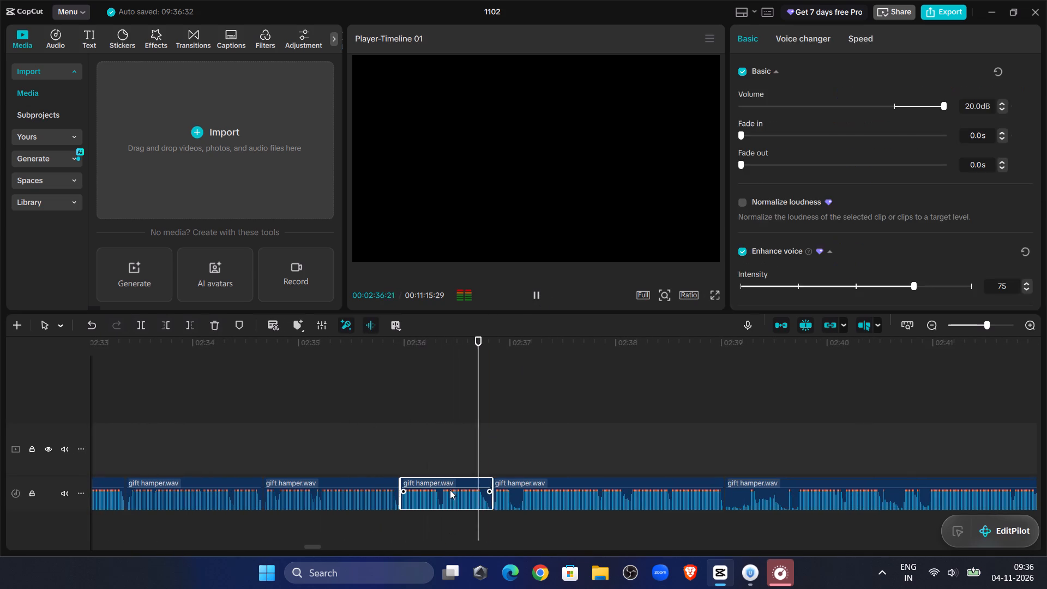
key(Delete)
click(532, 490)
key(Delete)
Trim the start of the long gift hamper.wav clip after the gap up to 00:02:39:21.
click(803, 395)
drag(803, 395, 796, 395)
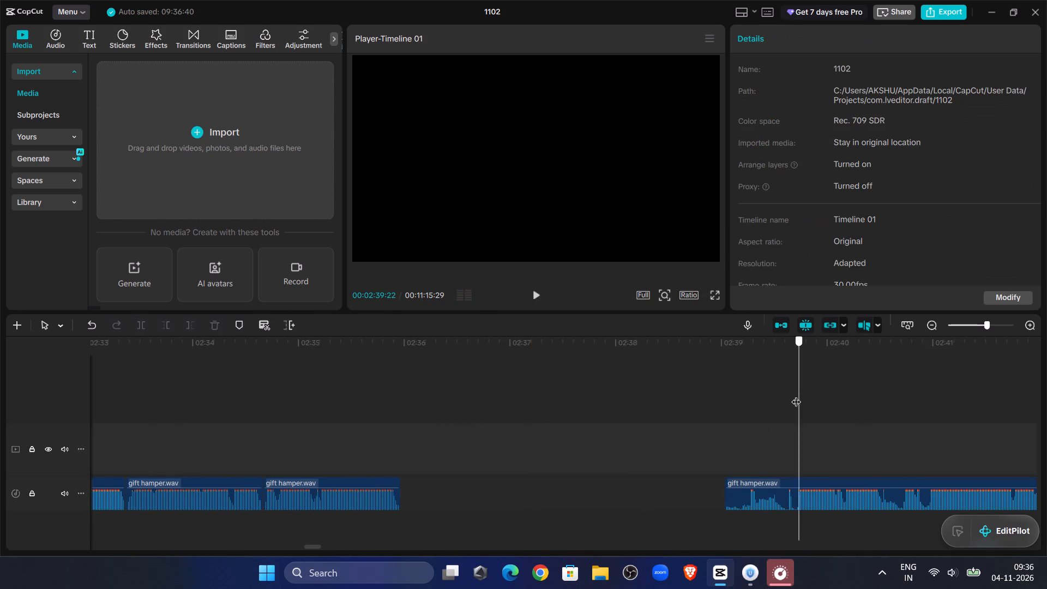
drag(796, 395, 795, 395)
click(807, 491)
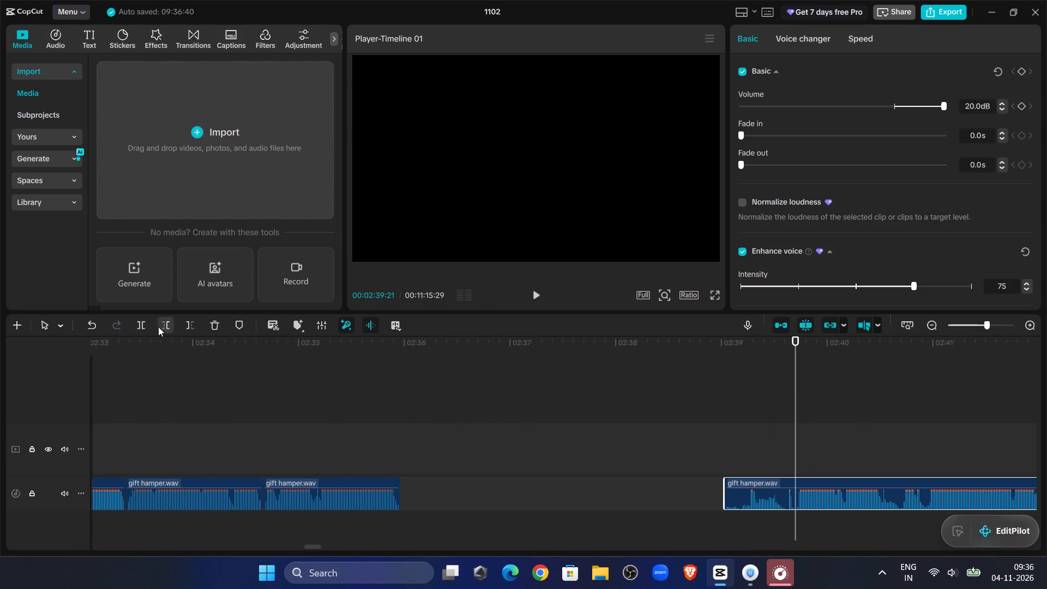
click(158, 327)
Audition the trimmed long clip and move it back against the preceding gift hamper.wav clip on the same audio track, closing the gap.
click(538, 294)
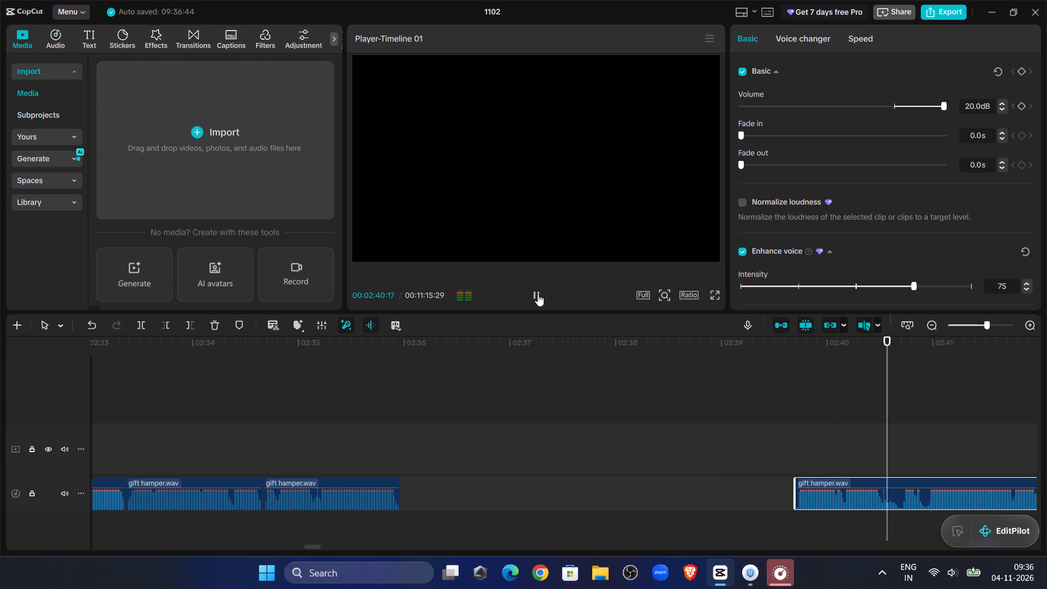
drag(845, 482, 479, 480)
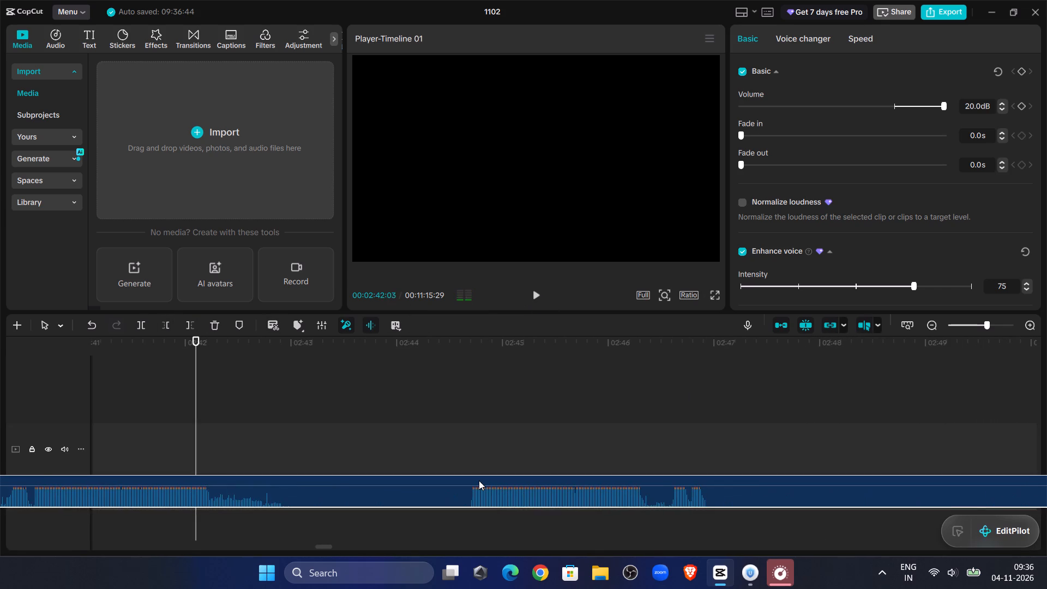
drag(479, 480, 783, 436)
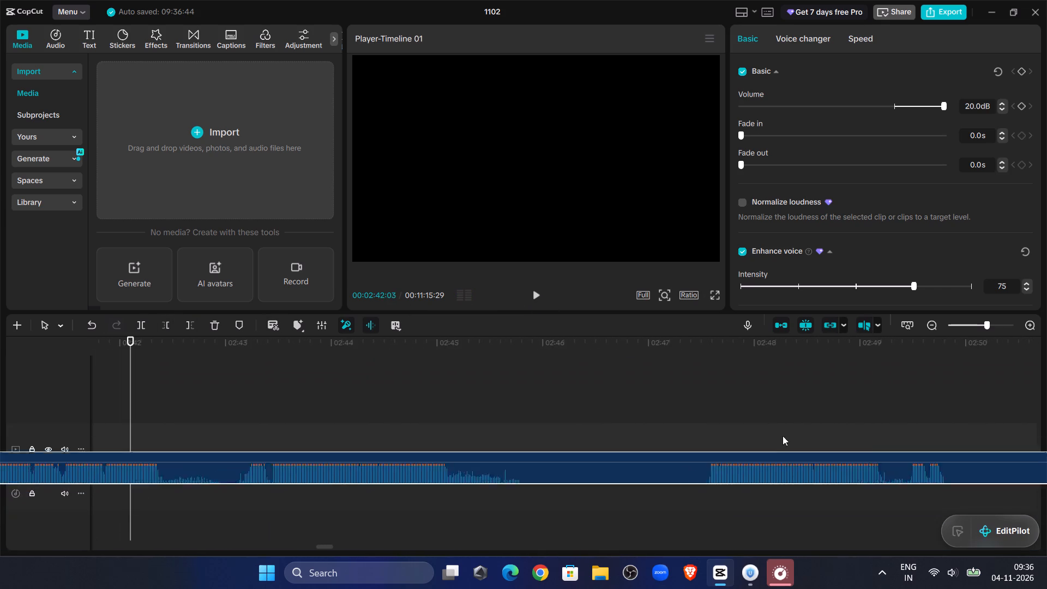
drag(783, 436, 785, 435)
click(515, 403)
drag(515, 403, 0, 428)
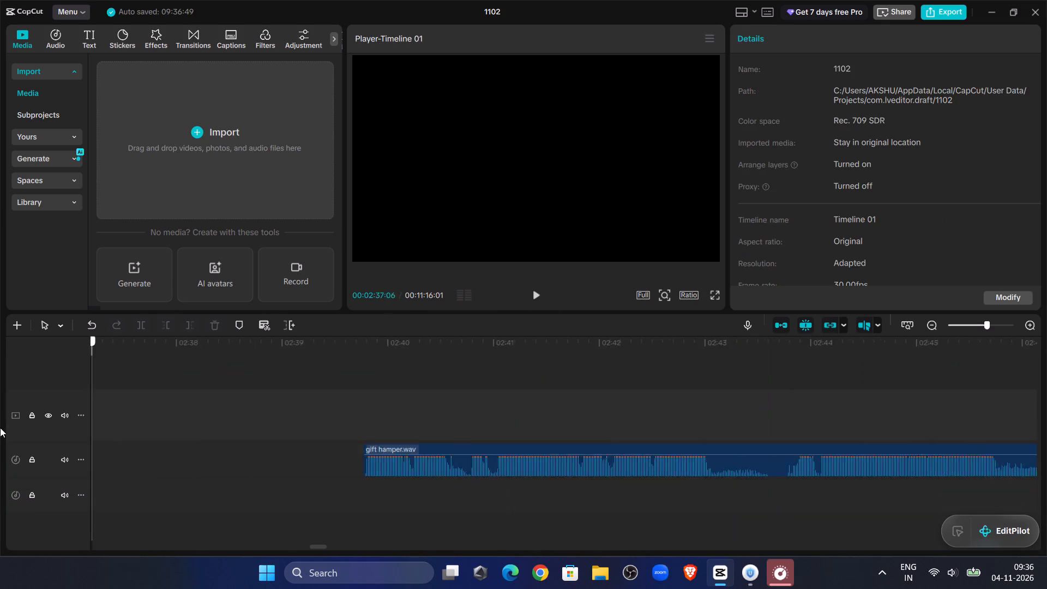
drag(0, 428, 652, 410)
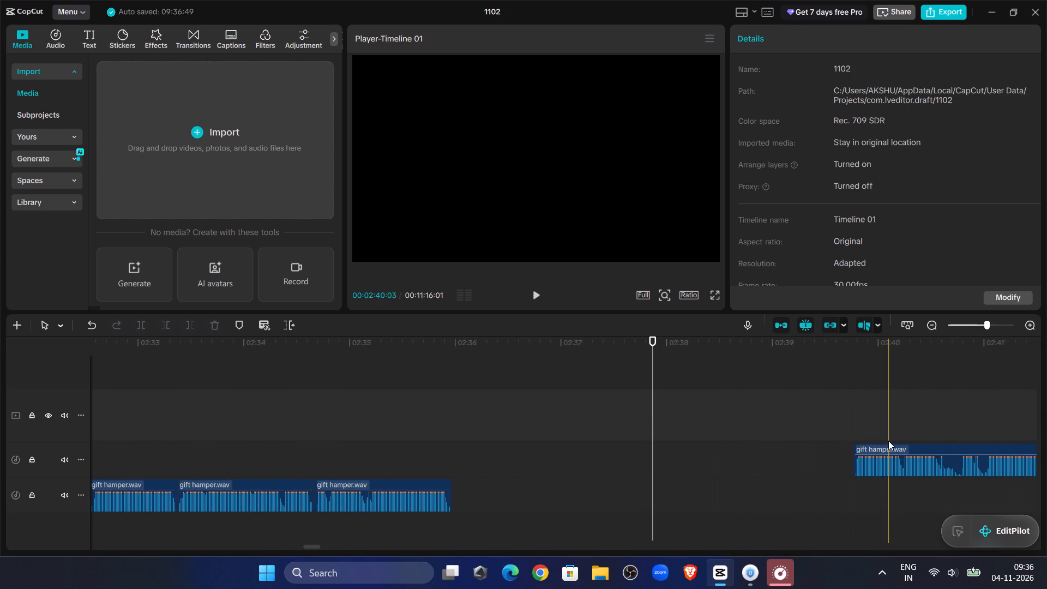
click(890, 449)
drag(890, 449, 489, 486)
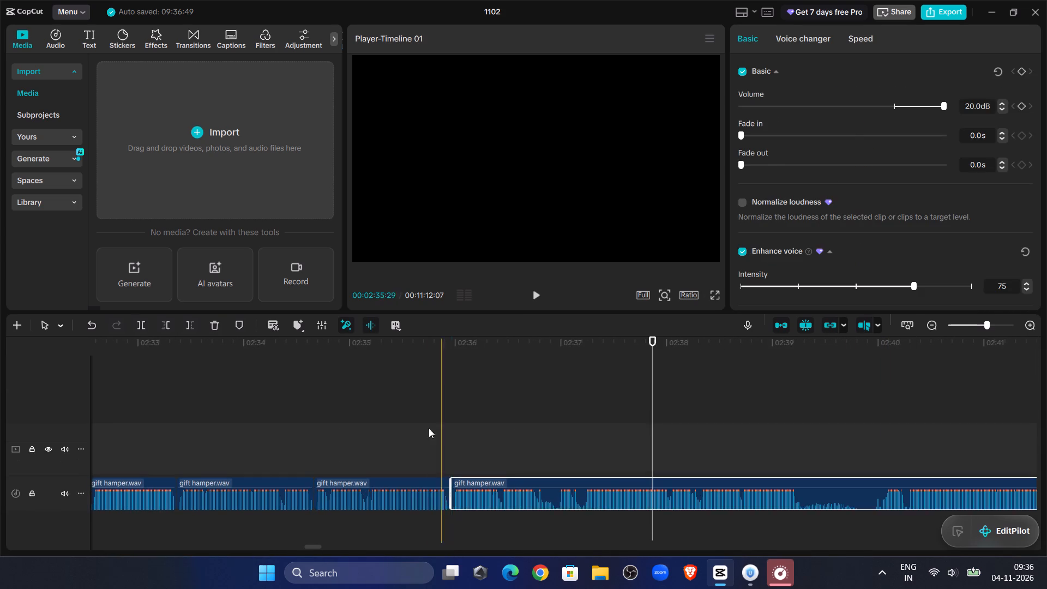
Listen across the closed join from about 00:02:35:19 and split the long gift hamper.wav clip at 00:02:36:27.
click(415, 408)
click(537, 294)
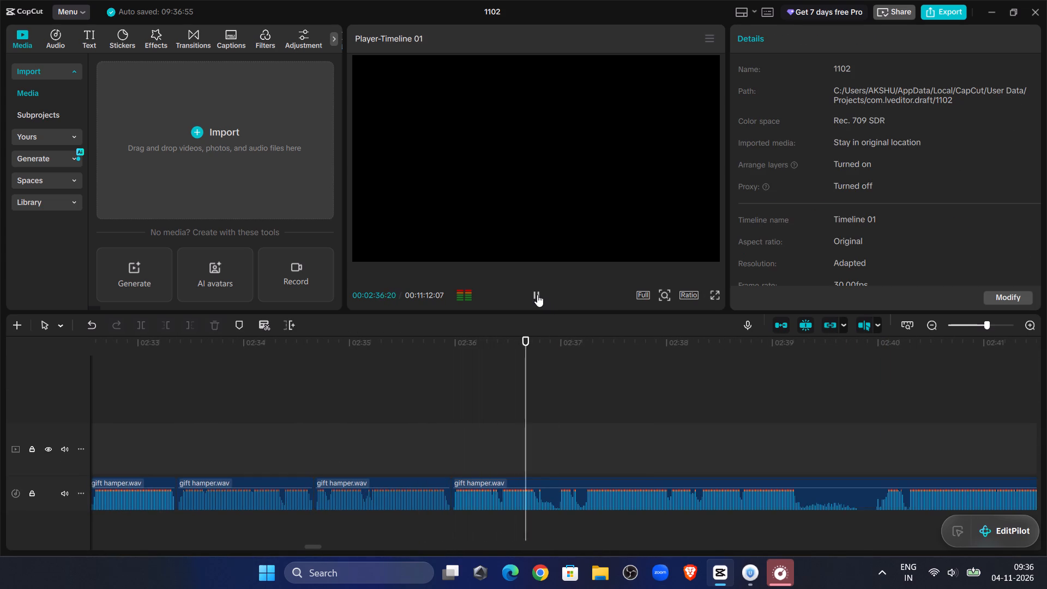
click(537, 294)
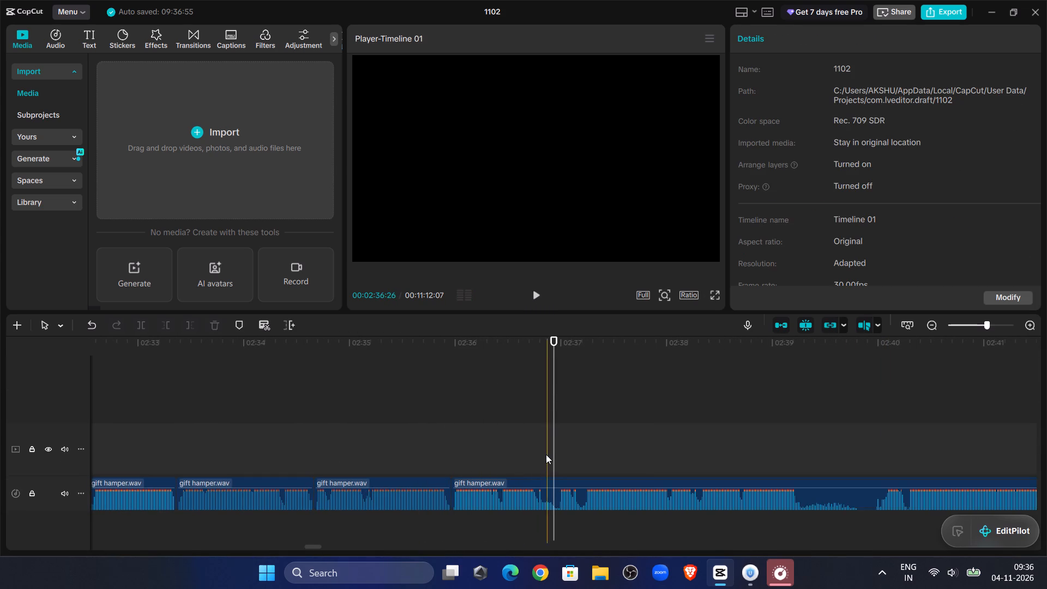
click(545, 454)
click(503, 409)
click(530, 293)
click(531, 292)
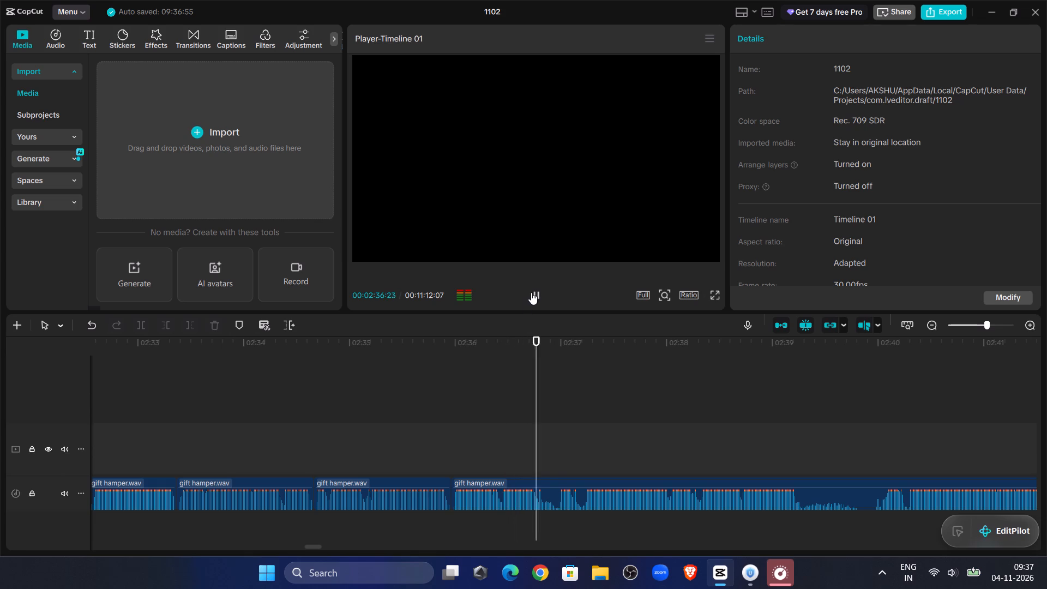
click(551, 488)
click(139, 323)
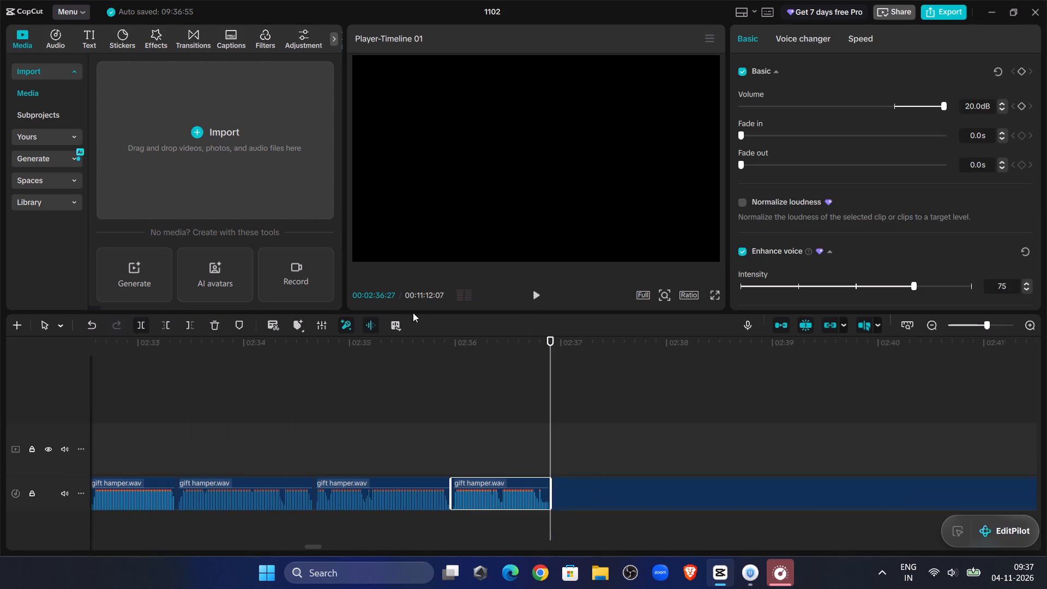
Play on past the split, trim the following long clip's start up to just before 00:02:37:00 and move it back against the preceding clip.
click(541, 300)
click(537, 298)
drag(569, 412, 557, 413)
click(167, 327)
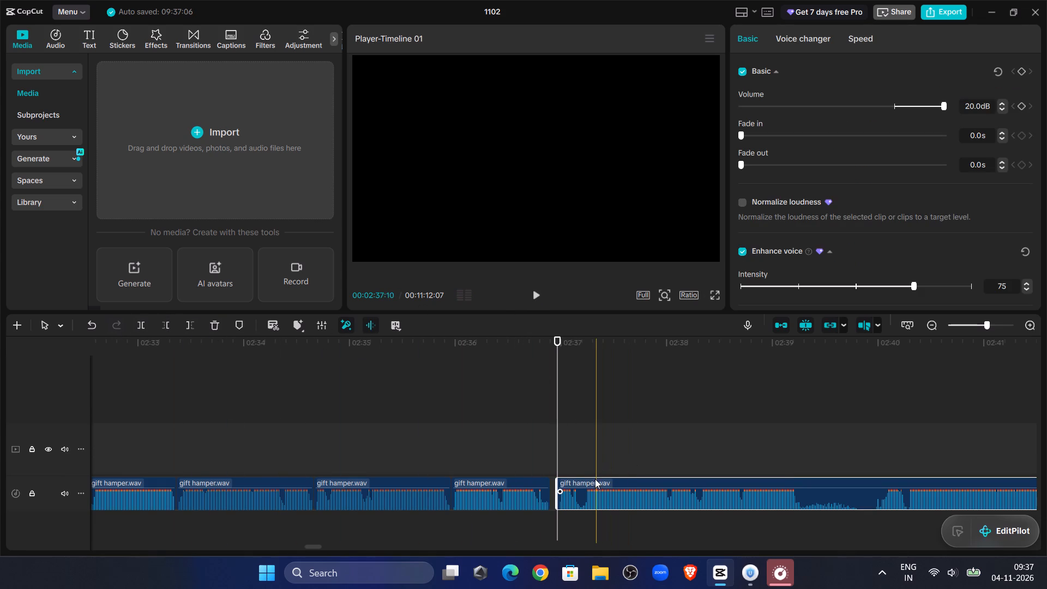
drag(595, 479, 586, 480)
Listen across the closed join from about 00:02:36:07 and split the long gift hamper.wav clip at 00:02:39:06.
click(479, 370)
click(533, 298)
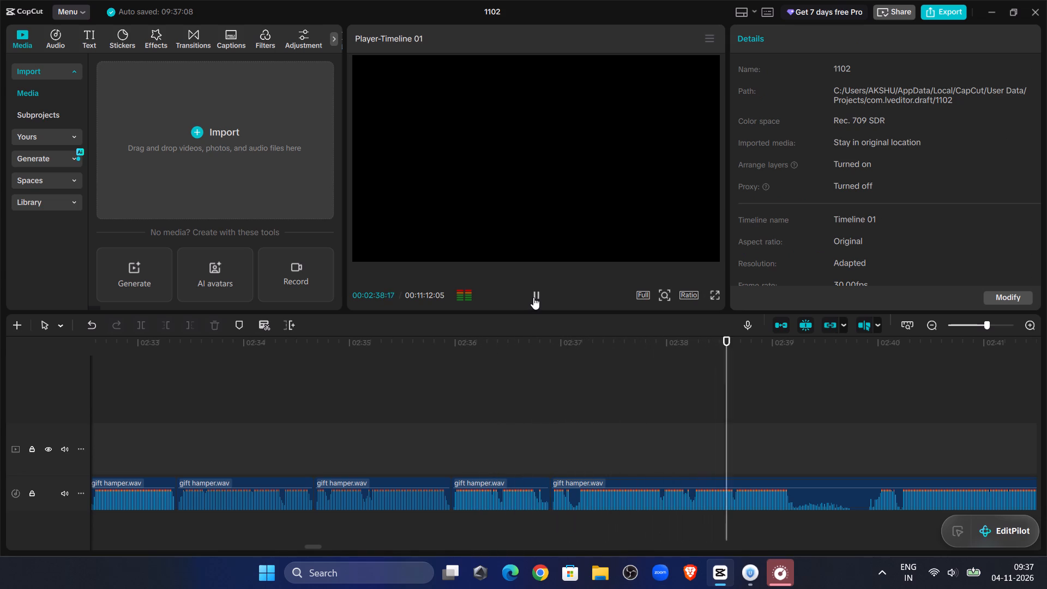
click(533, 297)
drag(801, 414, 795, 416)
click(776, 490)
click(141, 328)
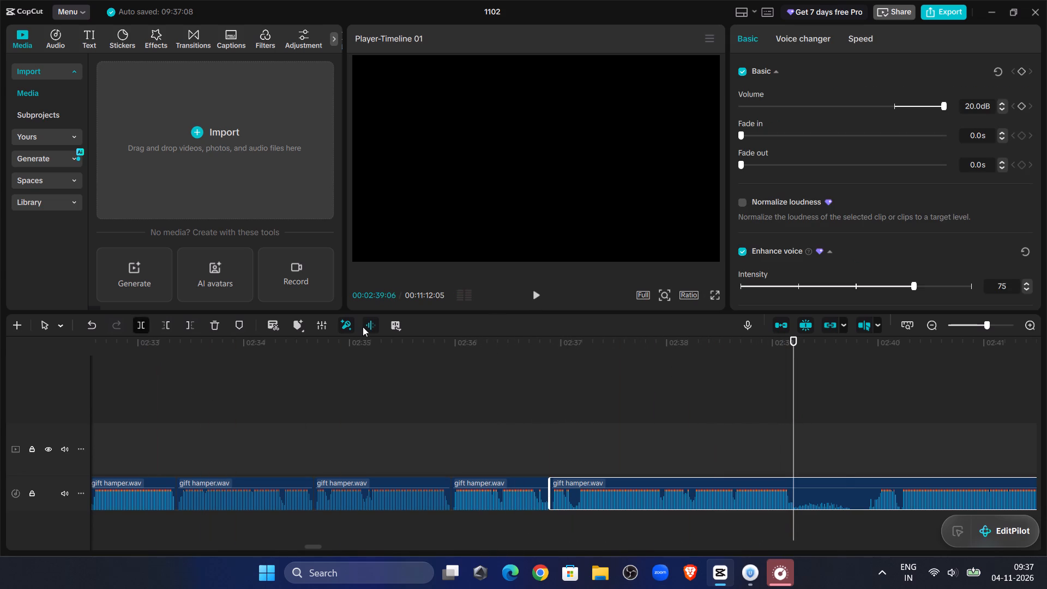
Audition the clip after the split, trim its start up to about 00:02:40:06 and move it back against the preceding clip.
click(531, 289)
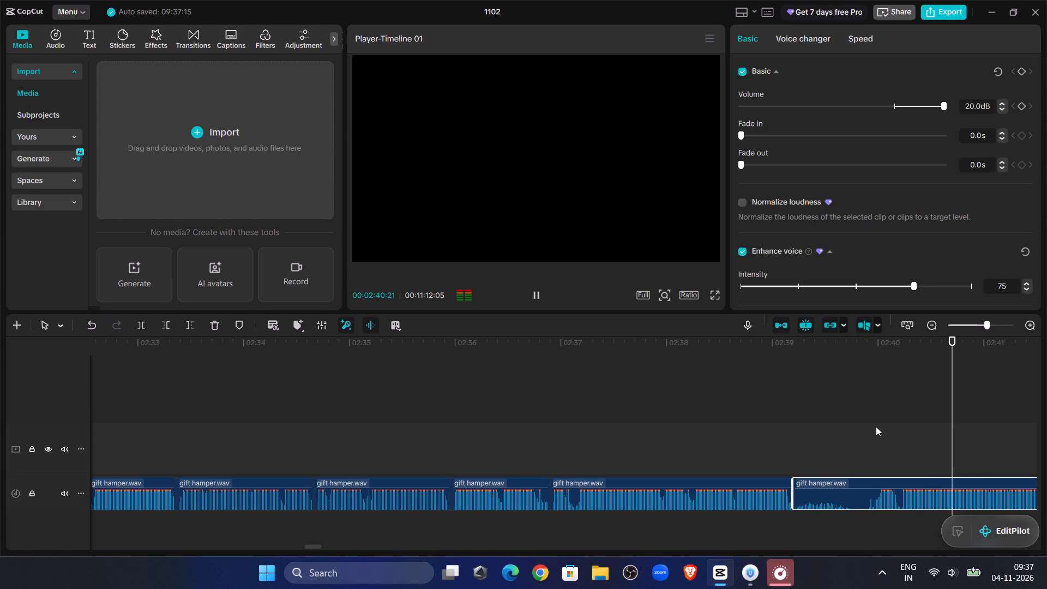
click(869, 416)
drag(869, 416, 900, 430)
click(911, 503)
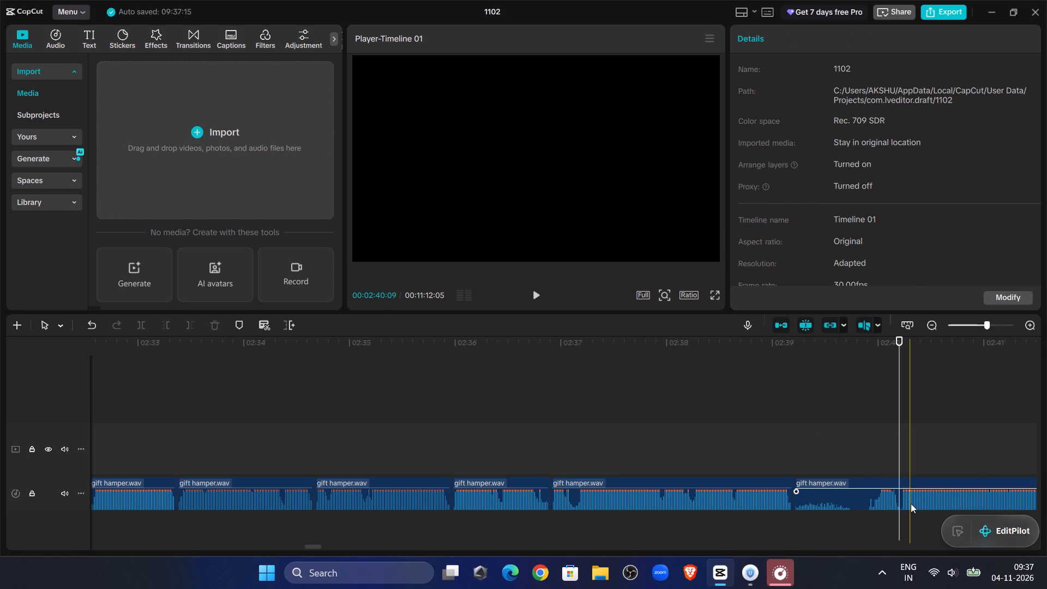
click(164, 326)
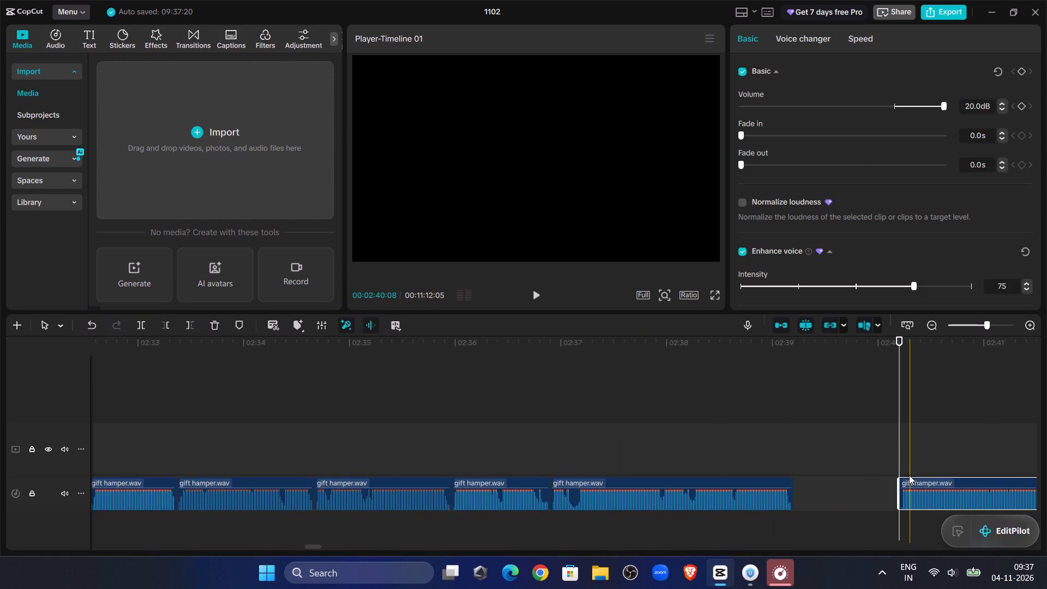
drag(914, 483, 805, 491)
Listen from about 00:02:38:15 across the closed join and on past 00:02:50 to judge which section of the long clip to remove.
click(721, 394)
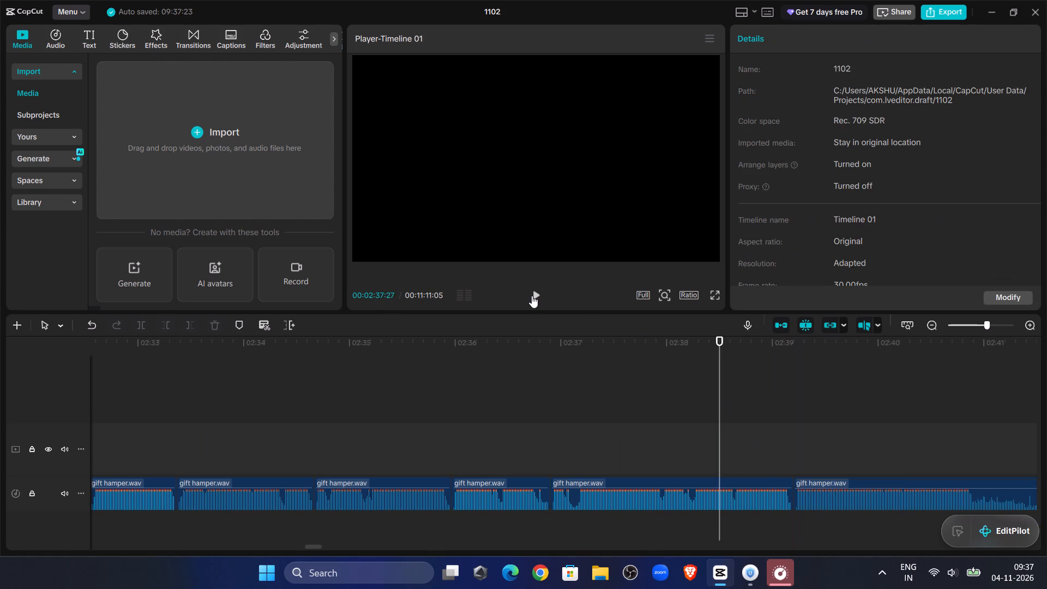
click(532, 296)
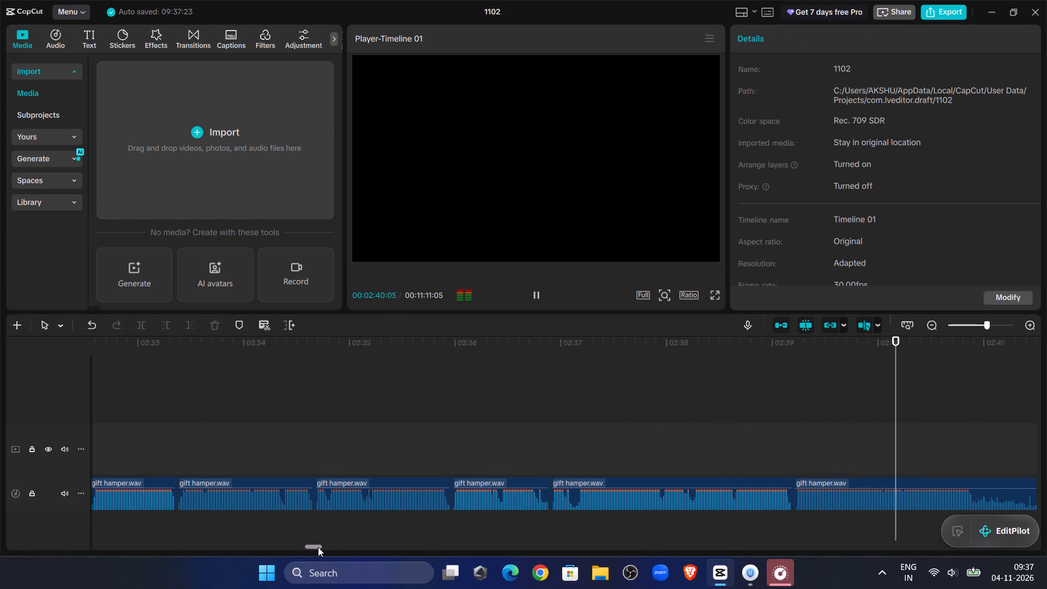
drag(318, 547, 327, 545)
click(541, 395)
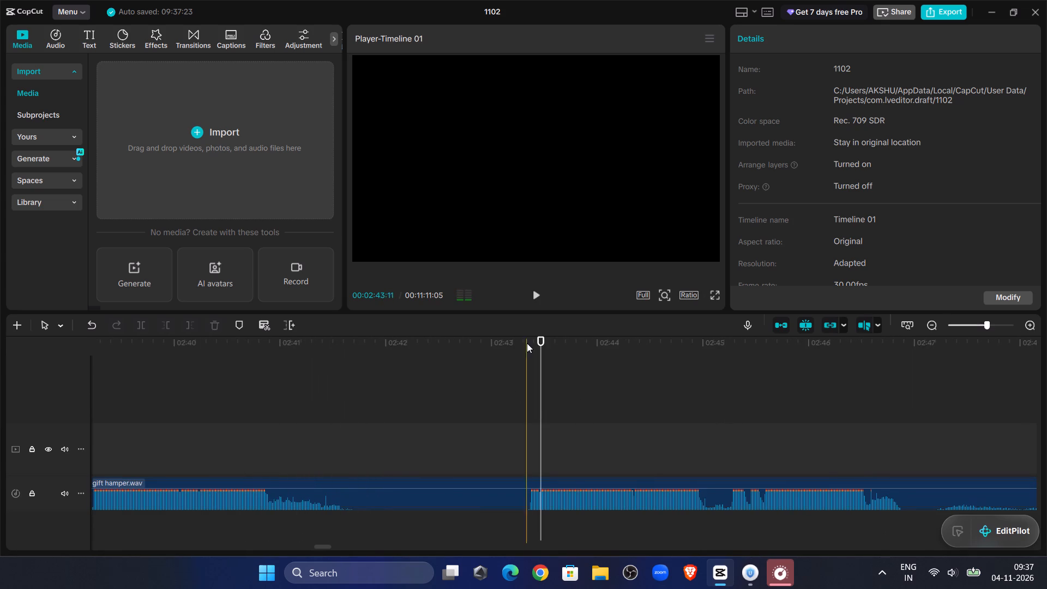
click(526, 306)
click(531, 300)
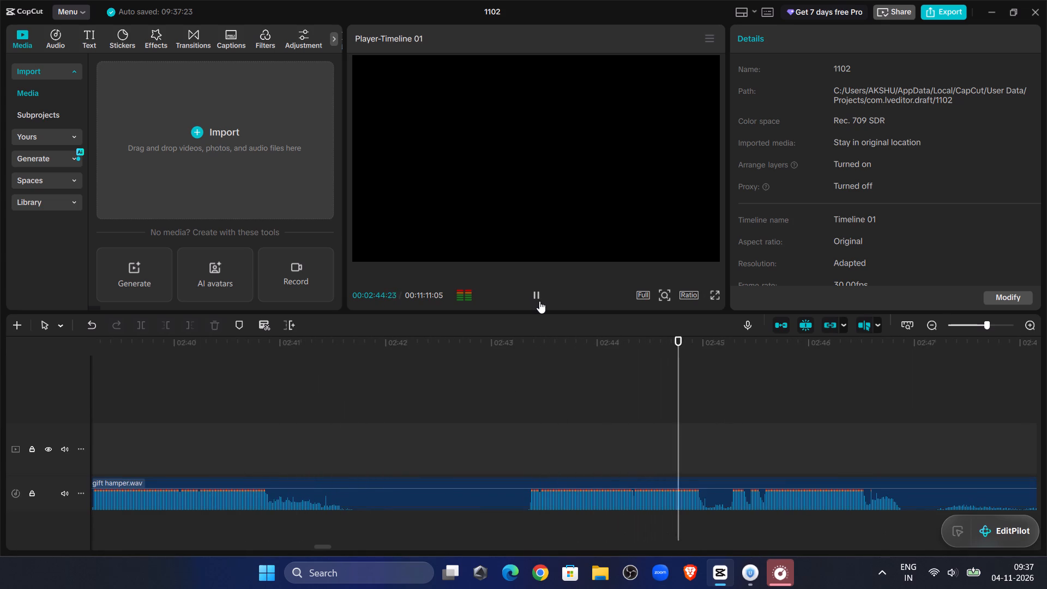
click(983, 370)
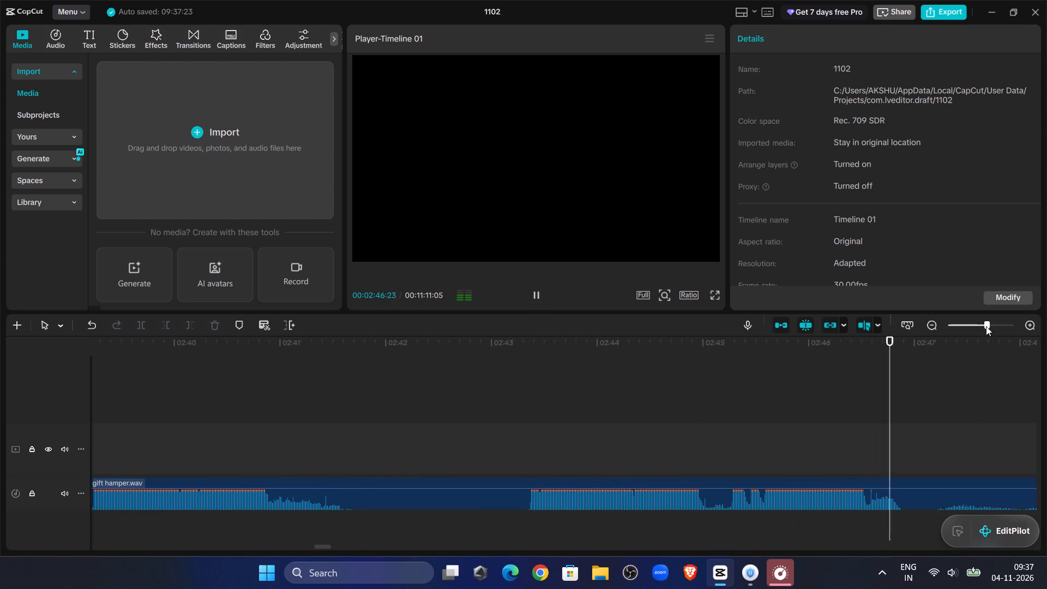
click(332, 545)
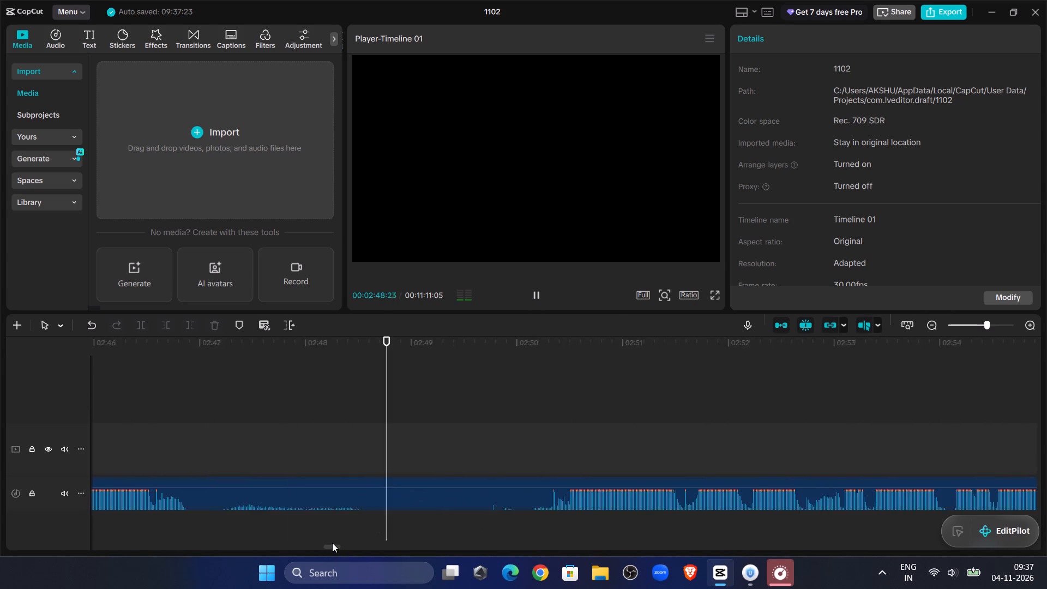
click(977, 326)
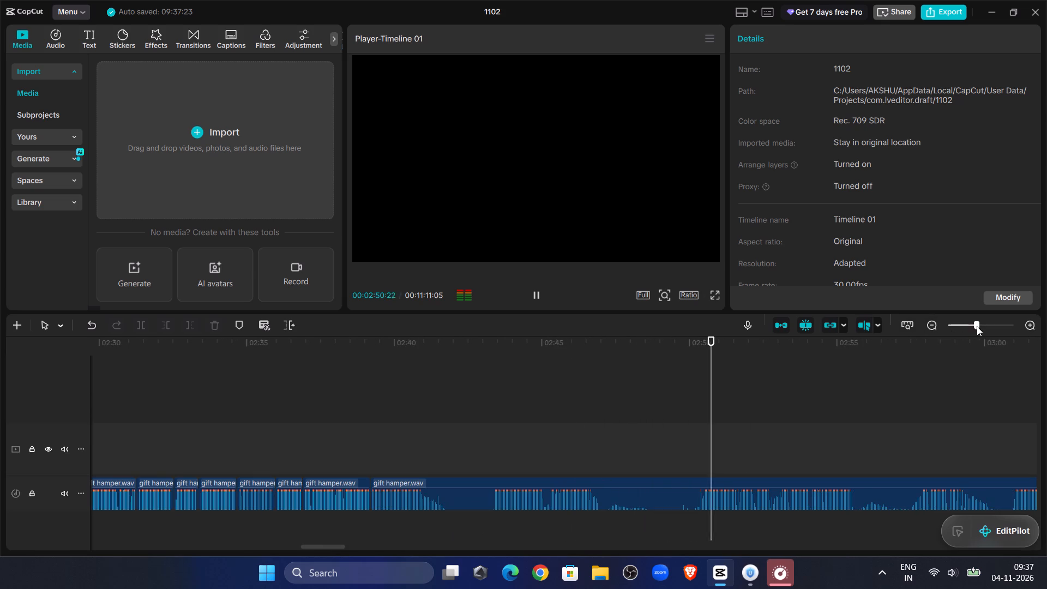
Trim the long gift hamper.wav clip's start up to 00:02:43:10 and move it back against the preceding clip.
click(484, 444)
drag(484, 444, 495, 450)
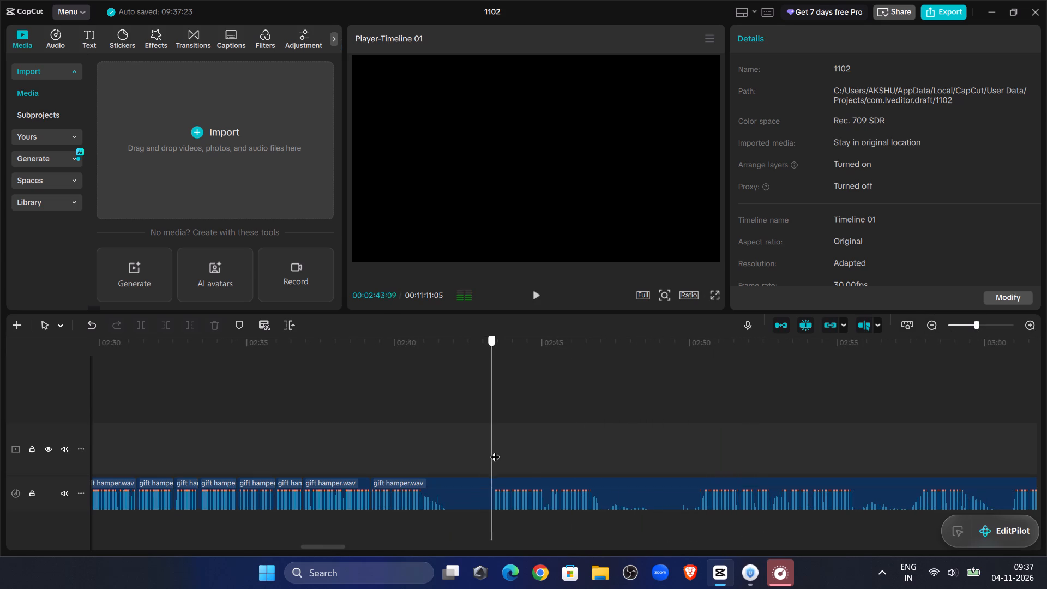
drag(495, 450, 492, 450)
click(503, 486)
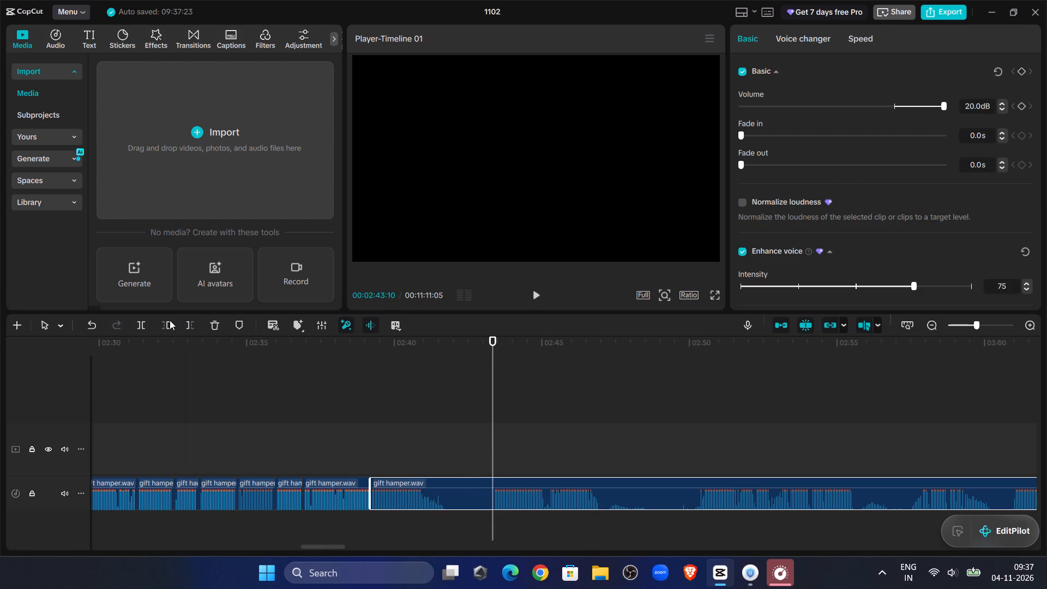
click(168, 320)
drag(506, 481, 383, 482)
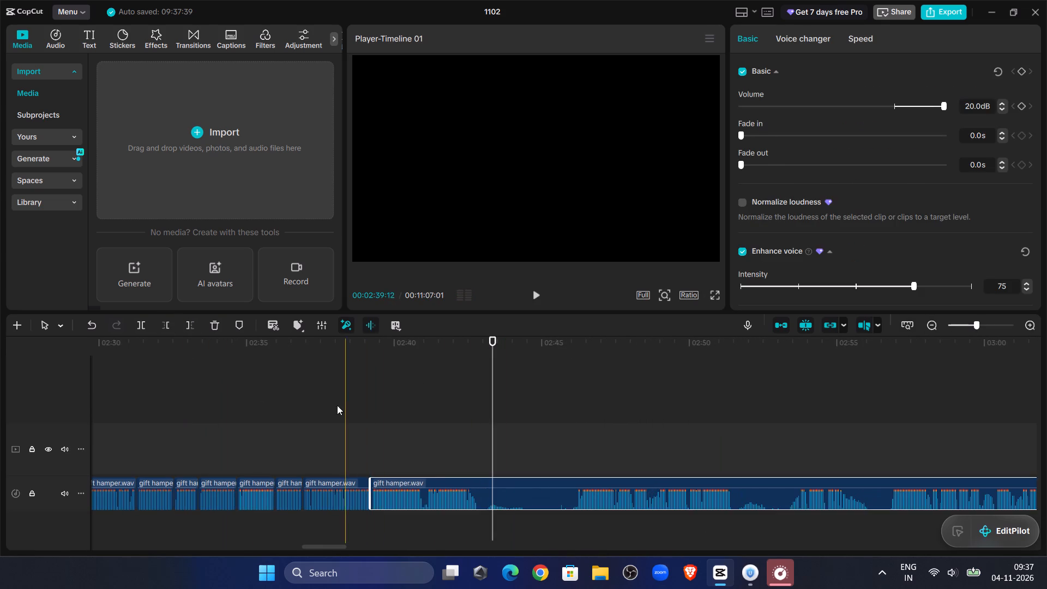
Listen across the closed join from about 00:02:38 and split the long gift hamper.wav clip at 00:02:41:00.
click(337, 405)
click(543, 289)
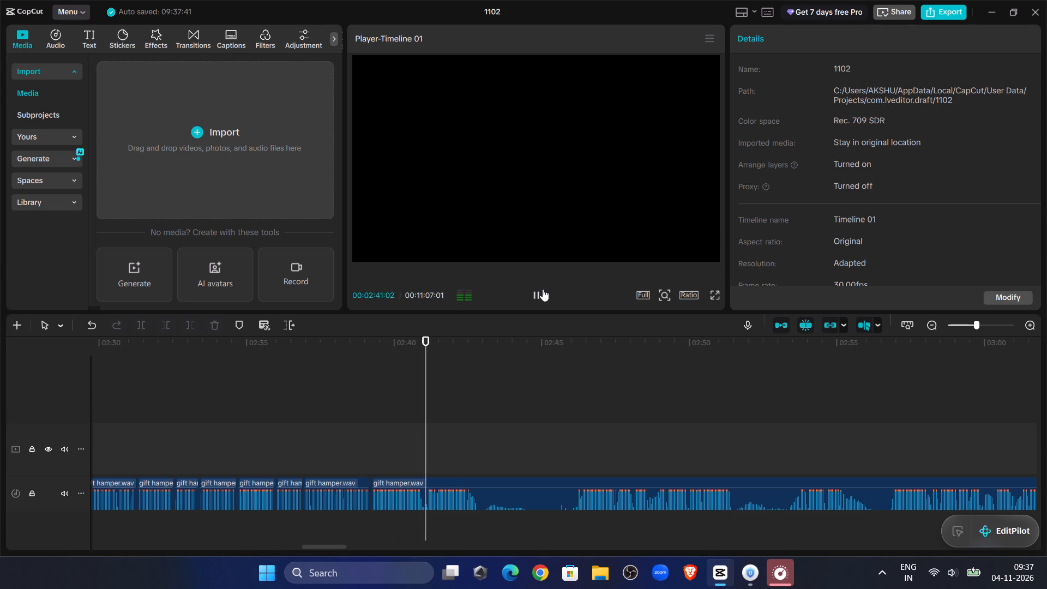
click(405, 414)
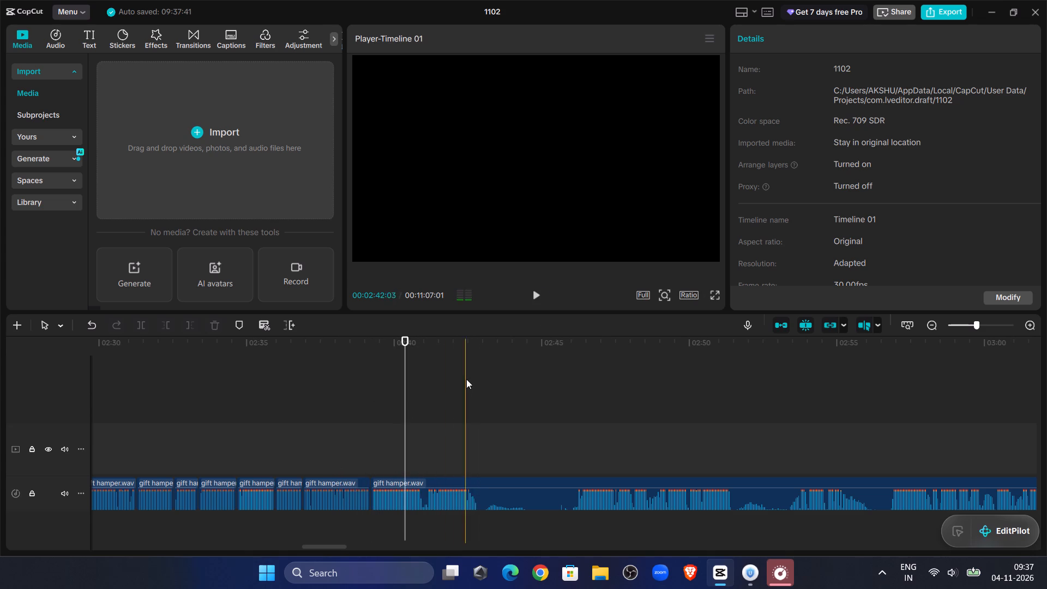
click(532, 289)
click(533, 289)
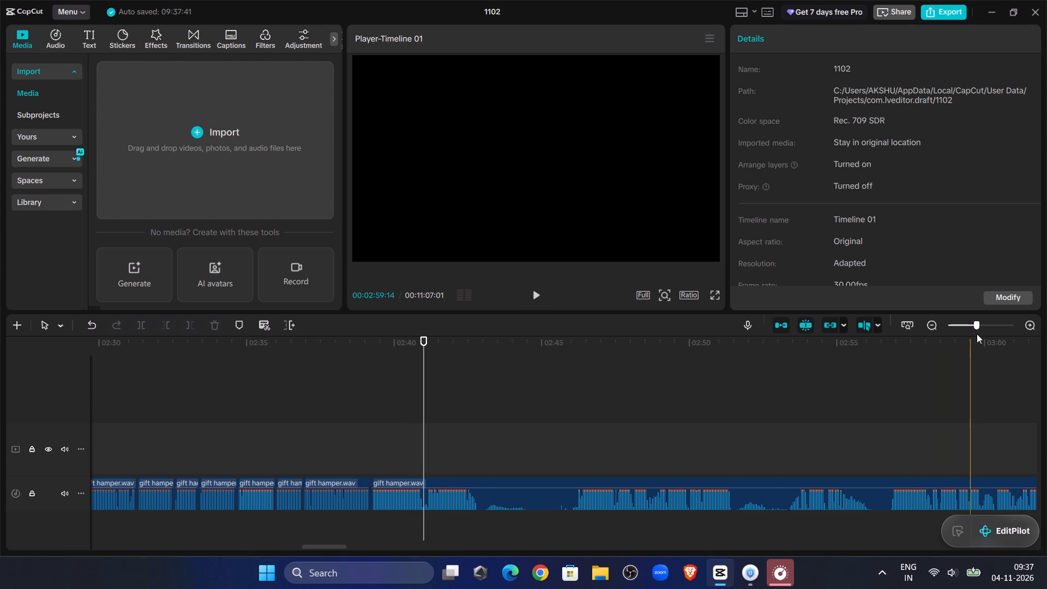
click(984, 321)
click(449, 507)
click(136, 329)
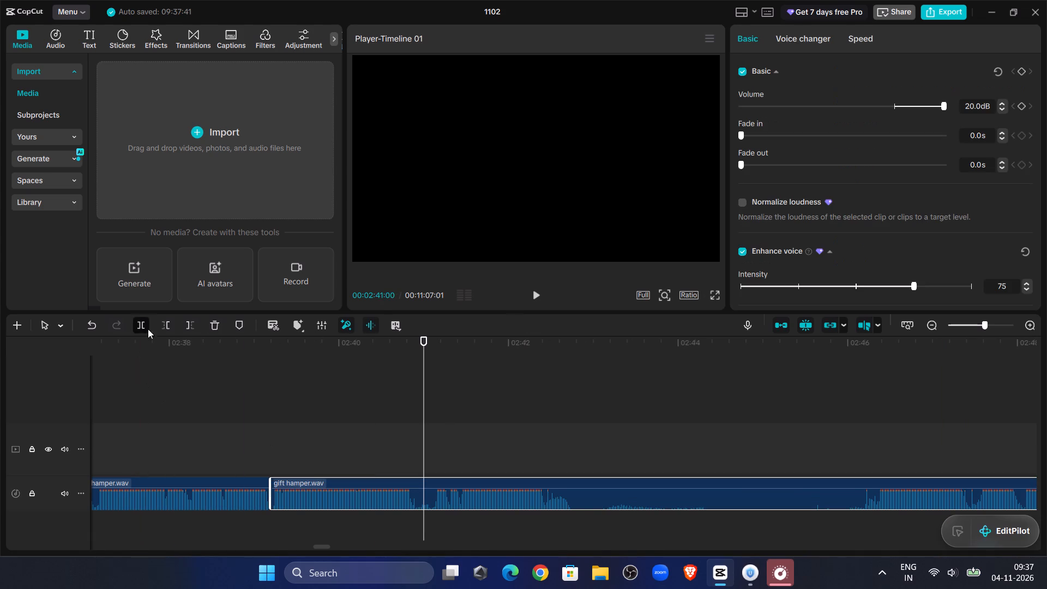
Audition the clip after the split, trim its start up to 00:02:41:03 and move it back against the preceding clip on the same track.
double_click(543, 294)
drag(440, 399, 429, 402)
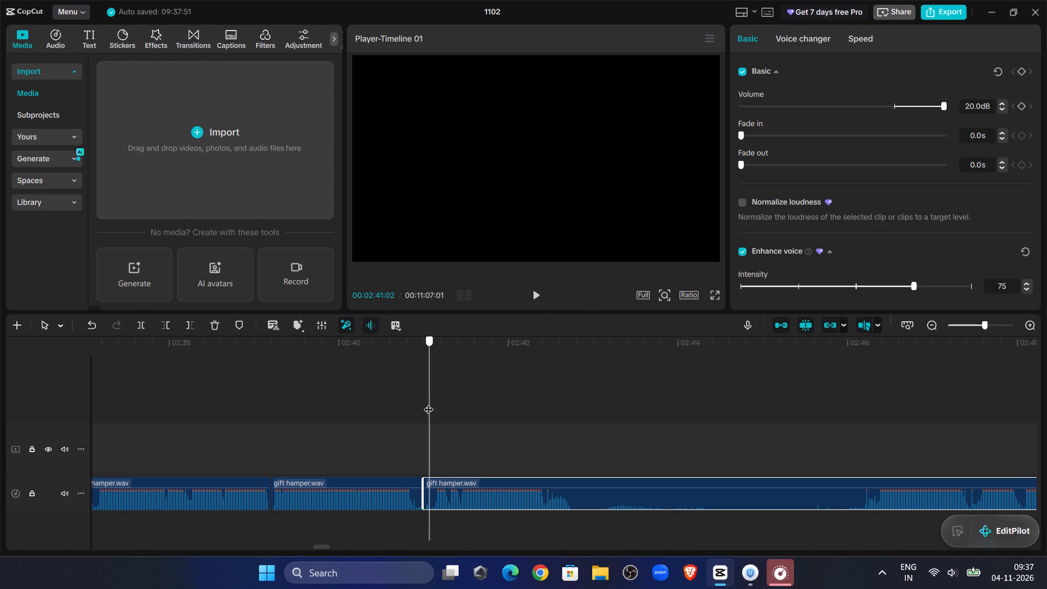
drag(429, 402, 432, 405)
click(169, 326)
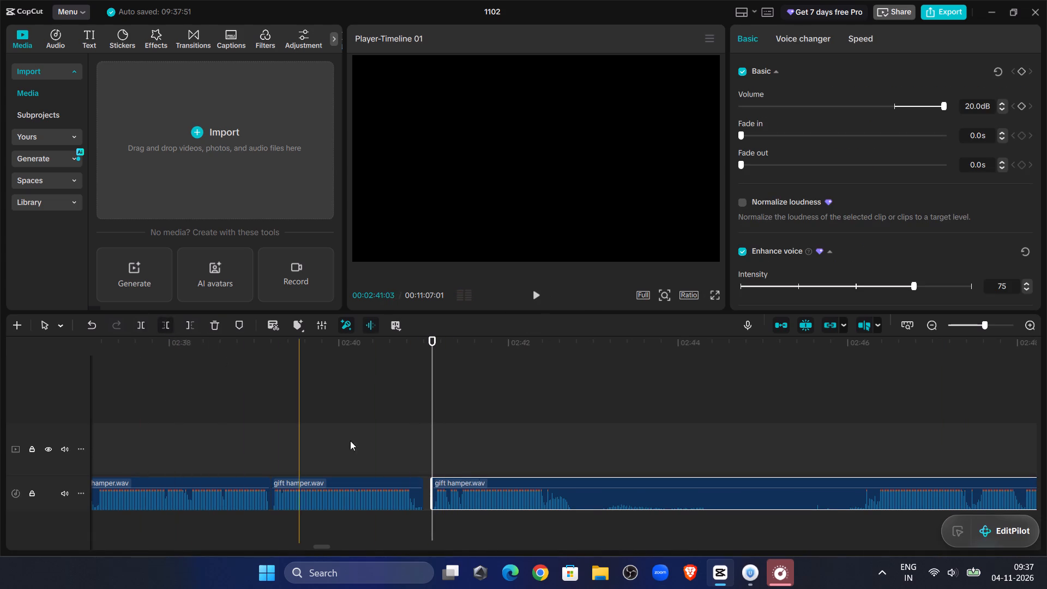
drag(476, 479, 462, 482)
click(333, 392)
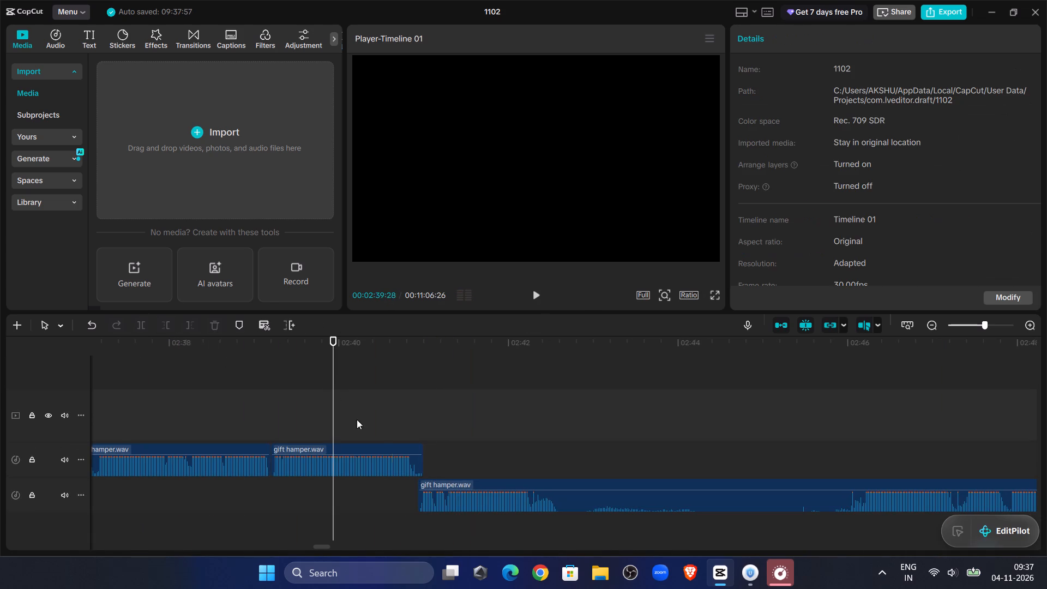
click(437, 484)
drag(437, 484, 441, 456)
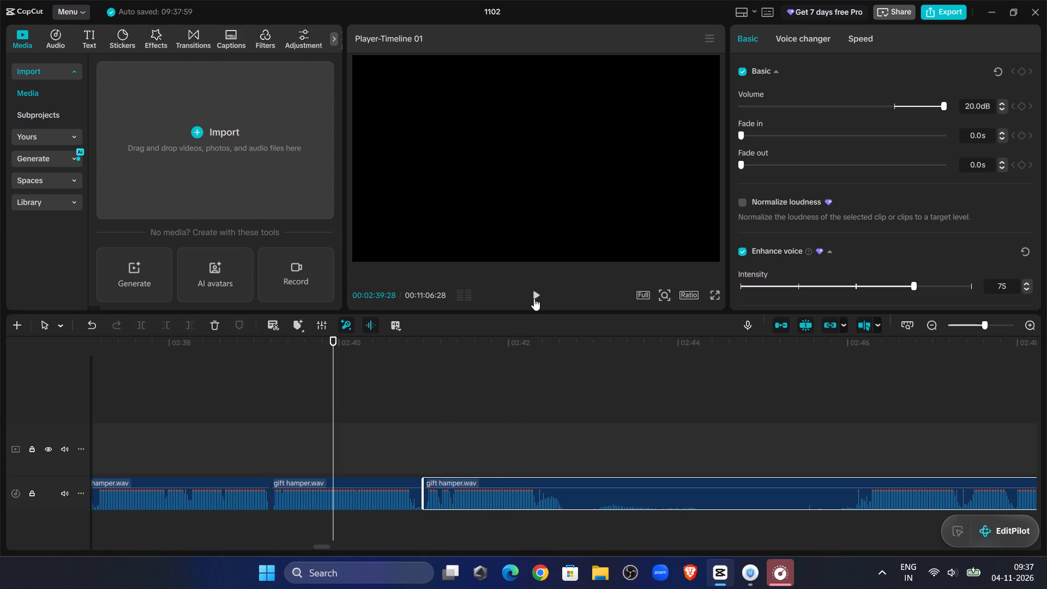
Listen across the closed join from 00:02:39:28 and split the long gift hamper.wav clip at 00:02:42:11.
click(534, 298)
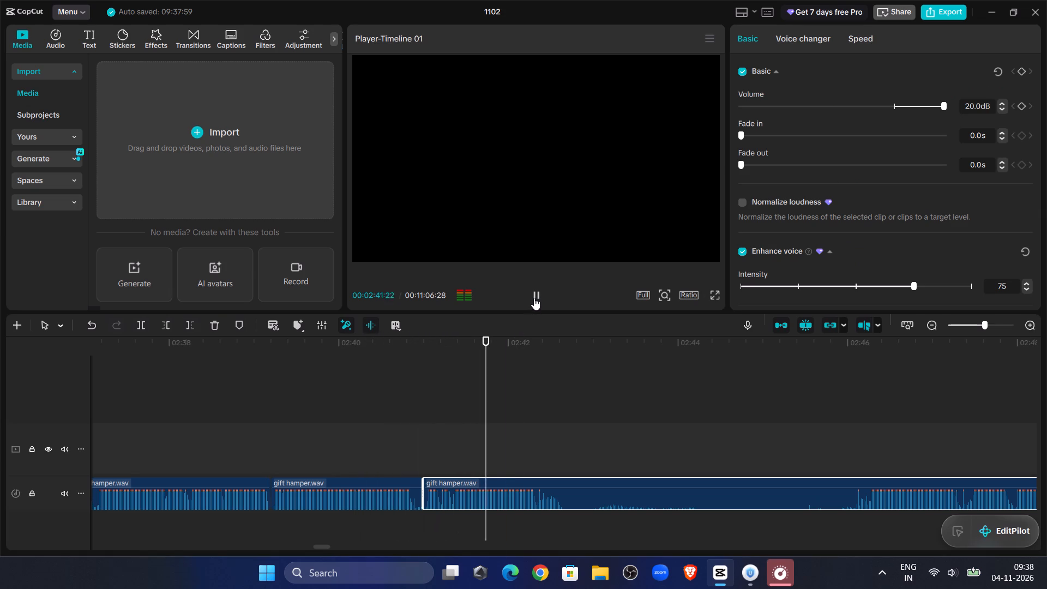
click(533, 297)
click(558, 492)
click(140, 320)
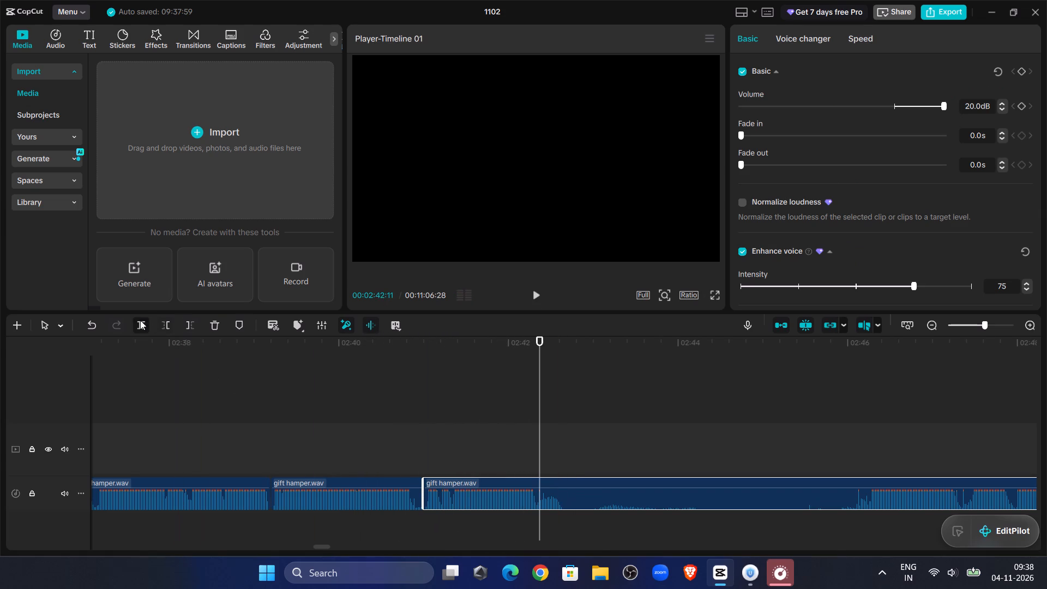
Audition the audio around 00:02:46, trim the long clip's start up to about 00:02:46:06 and move it back against the preceding clip.
click(535, 290)
click(853, 411)
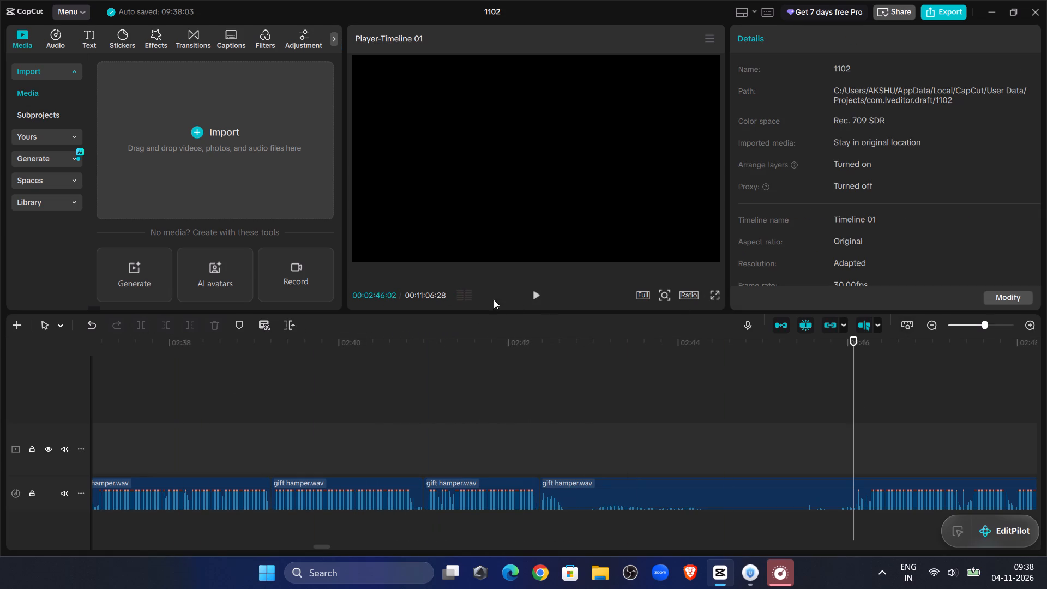
double_click(535, 293)
drag(883, 441, 860, 441)
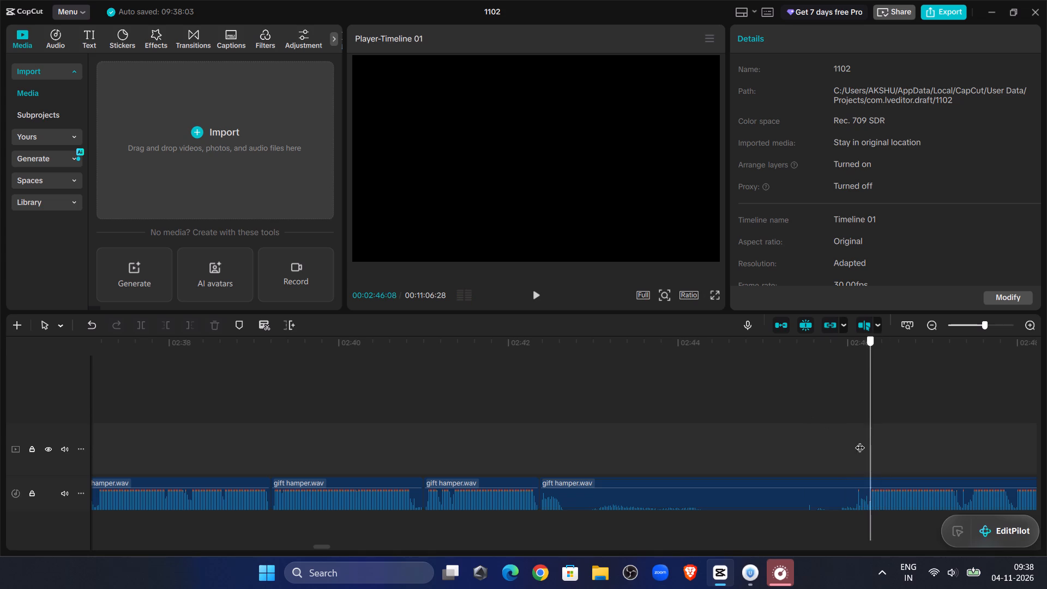
drag(860, 441, 865, 448)
click(825, 488)
click(165, 329)
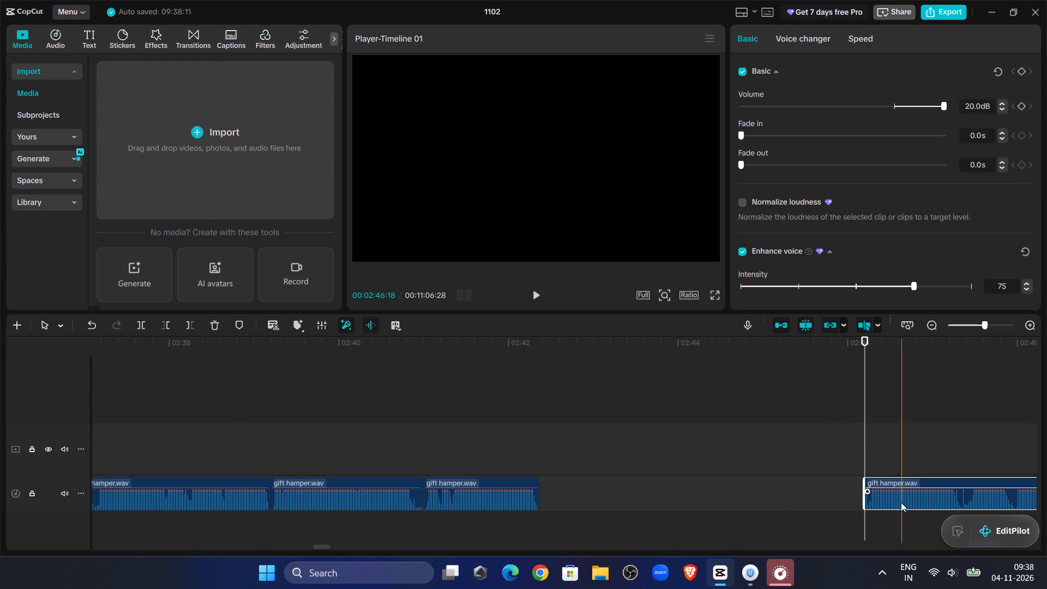
drag(898, 481, 567, 486)
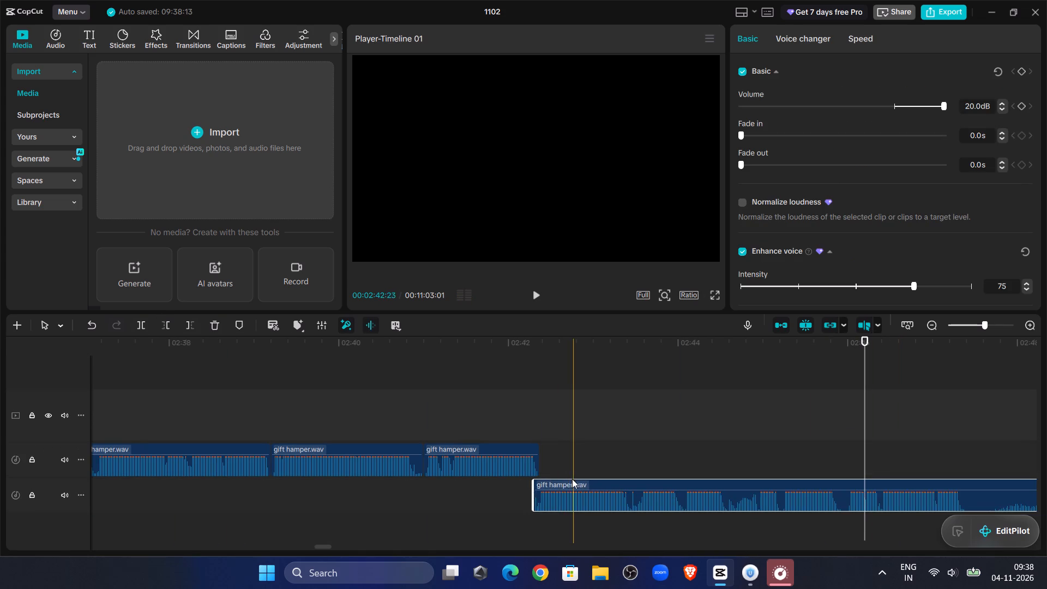
drag(570, 480, 579, 454)
Listen across the closed join from about 00:02:42 and split the long gift hamper.wav clip at about 00:02:44:20.
click(508, 372)
click(540, 299)
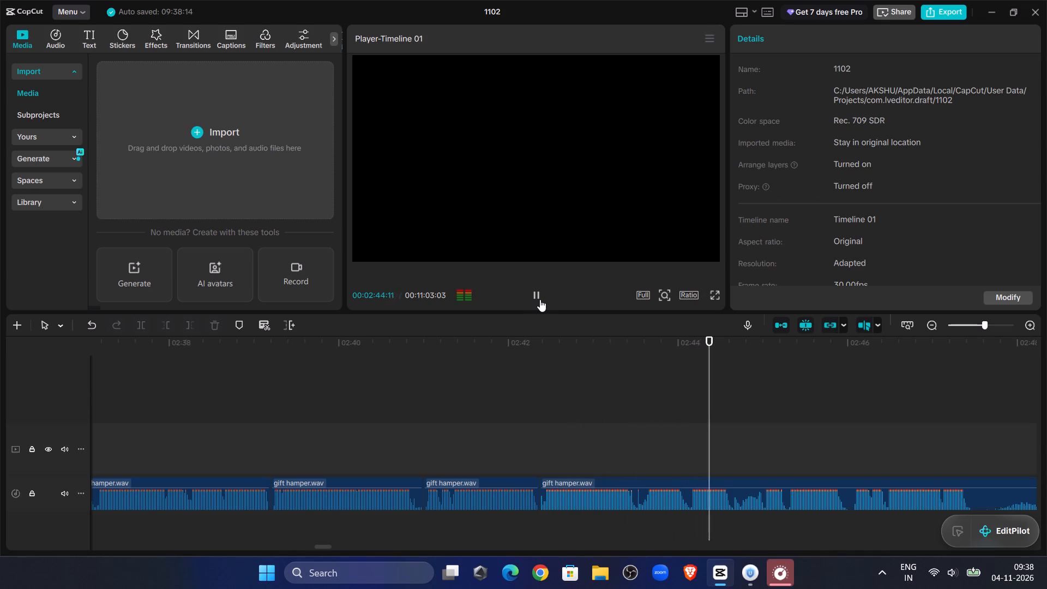
click(540, 299)
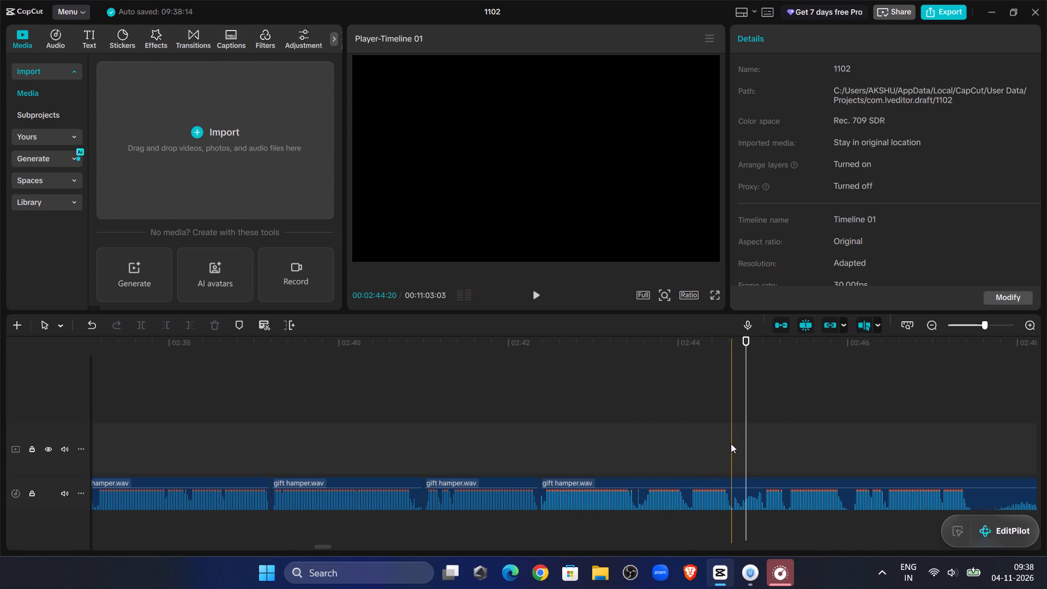
double_click(731, 443)
click(727, 490)
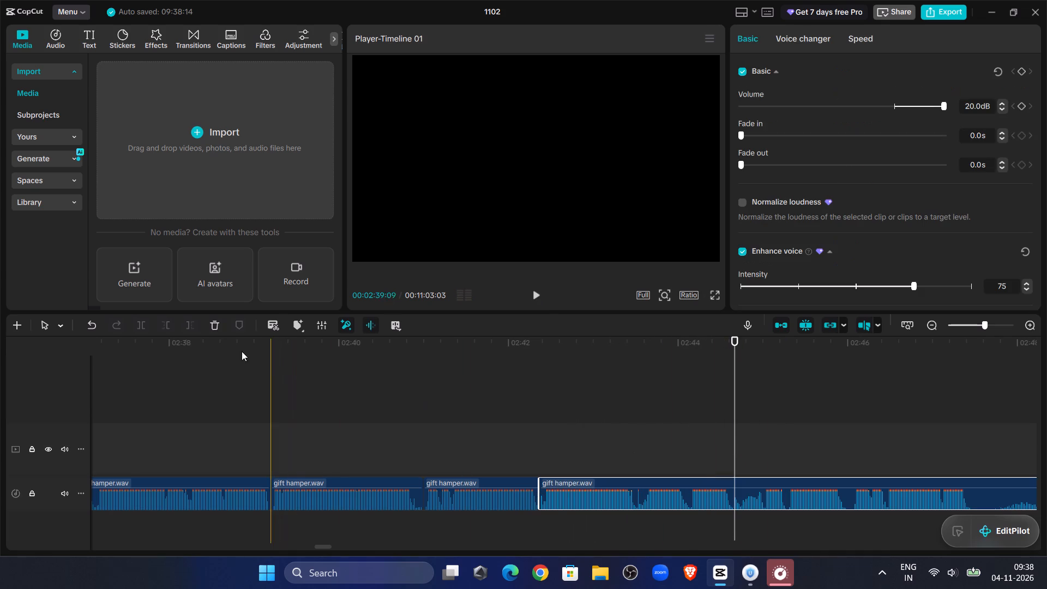
click(146, 327)
Audition the clip after the split, trim its start up to 00:02:44:28 and move it back against the preceding clip.
double_click(539, 289)
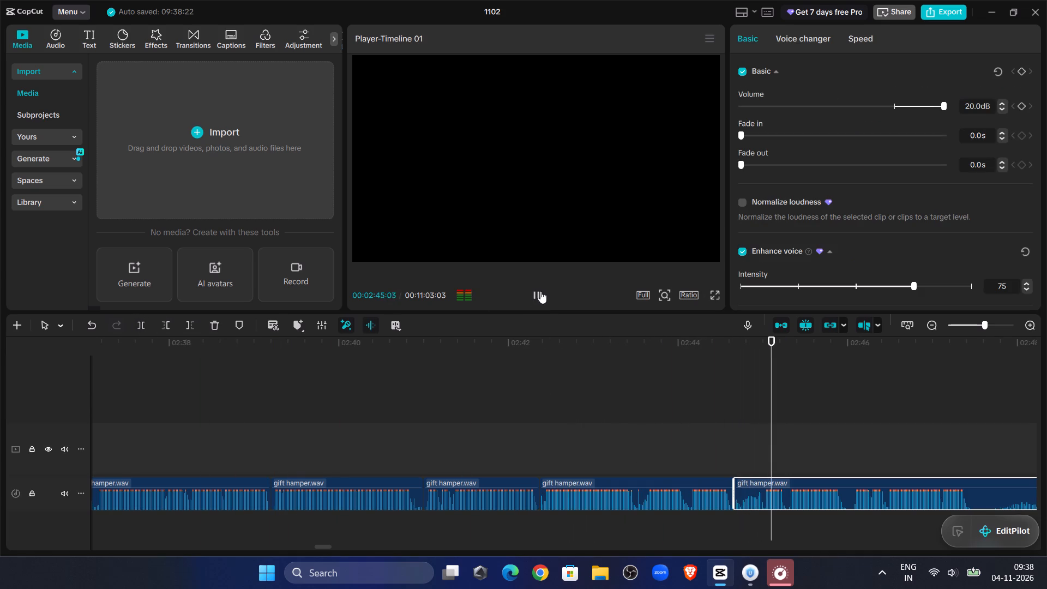
drag(769, 447, 759, 447)
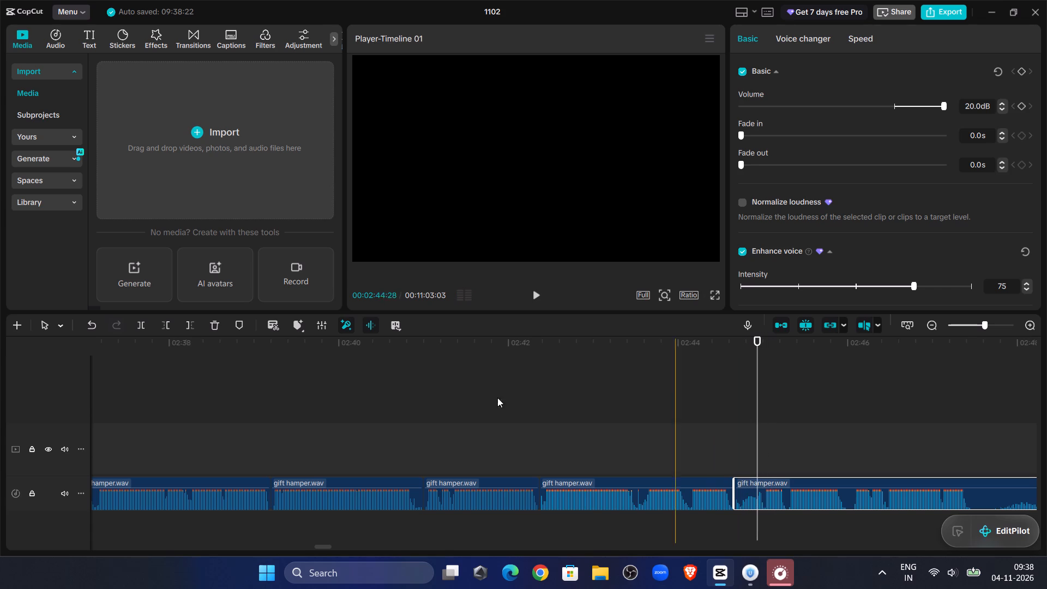
click(169, 318)
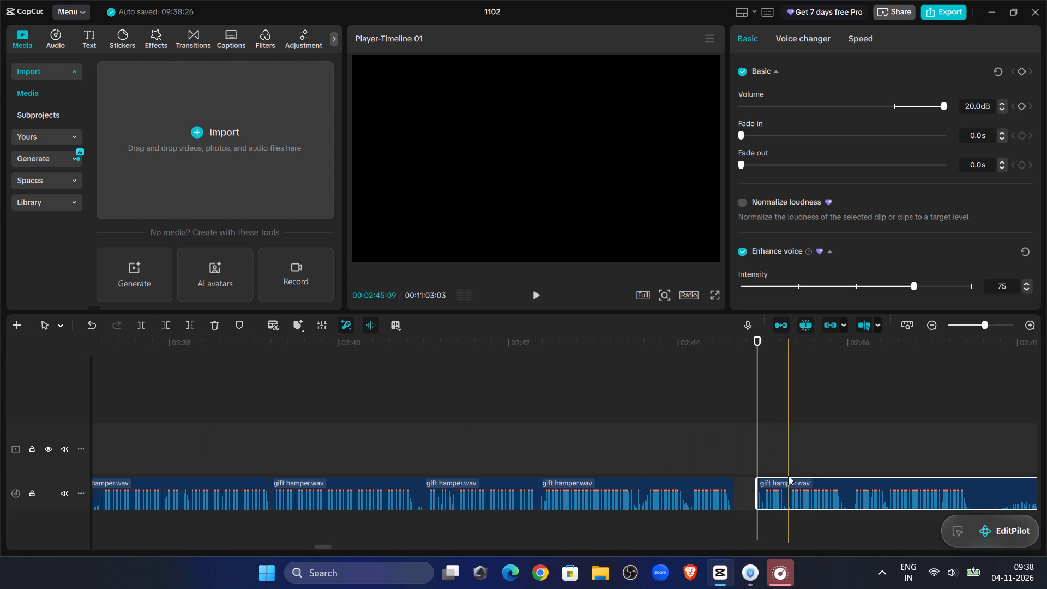
drag(791, 480, 771, 479)
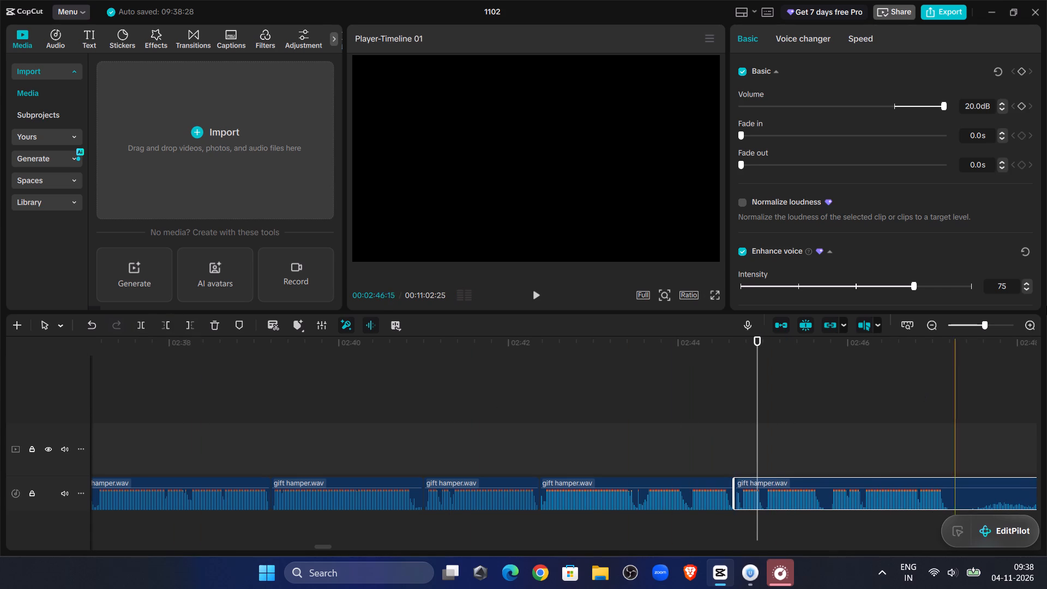
Return the playhead to about 00:02:37:26 to review the latest joins.
click(964, 324)
drag(964, 324, 960, 326)
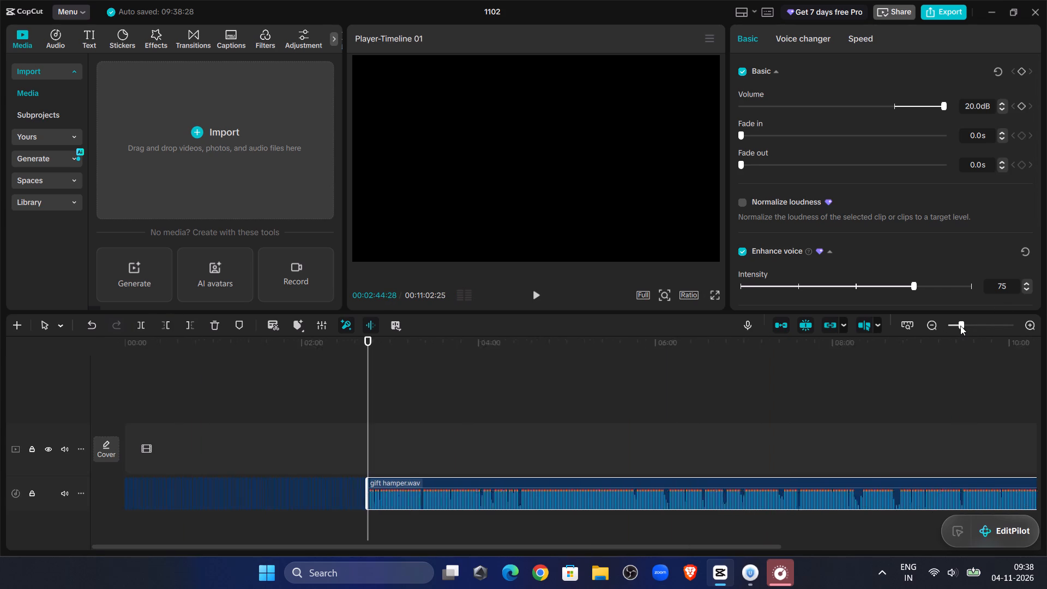
drag(960, 326, 985, 334)
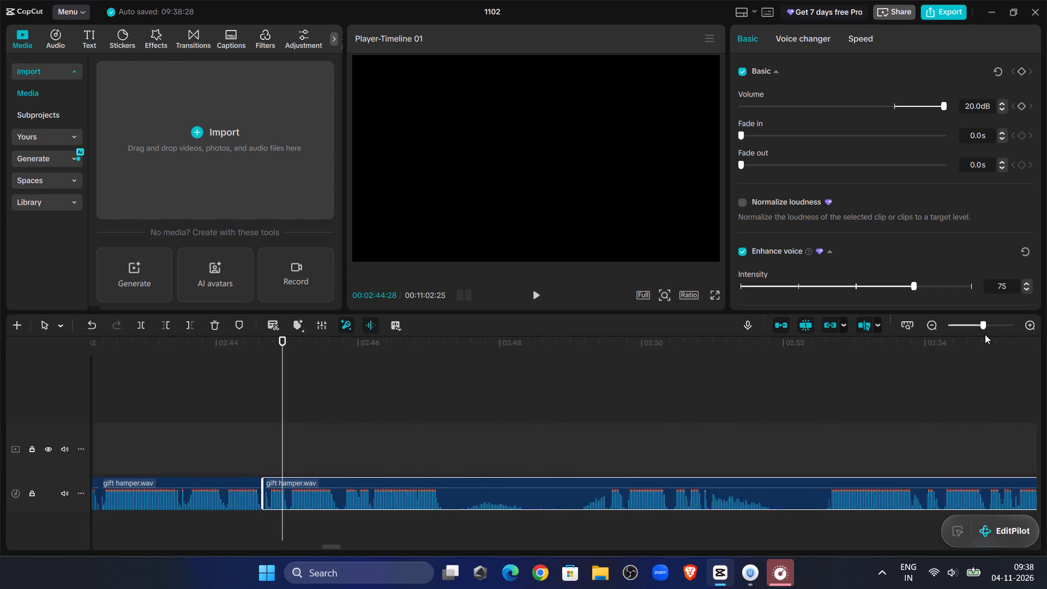
drag(985, 334, 983, 334)
click(216, 402)
drag(216, 402, 154, 417)
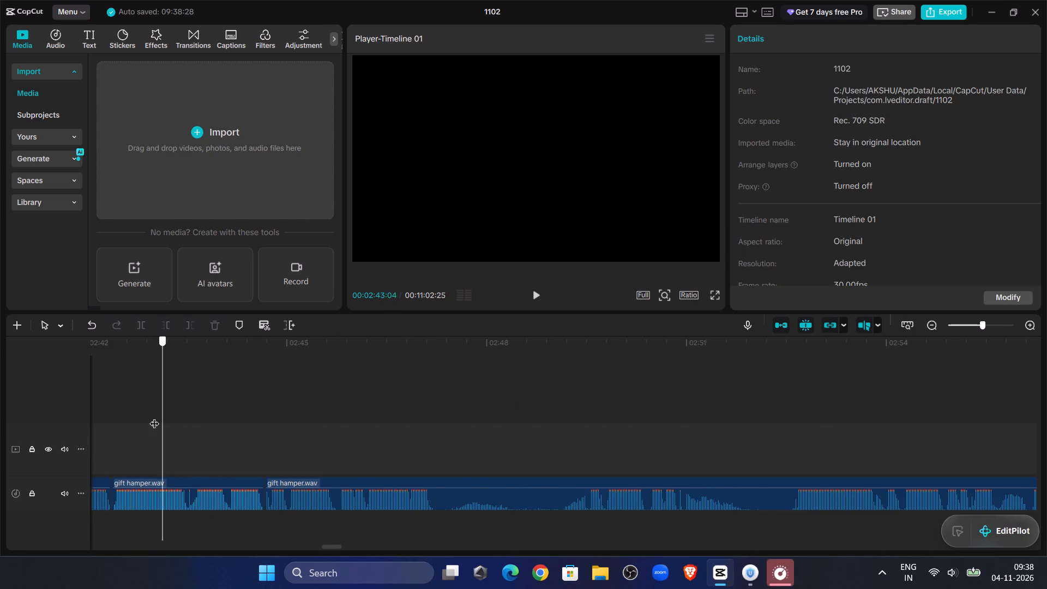
drag(154, 417, 143, 458)
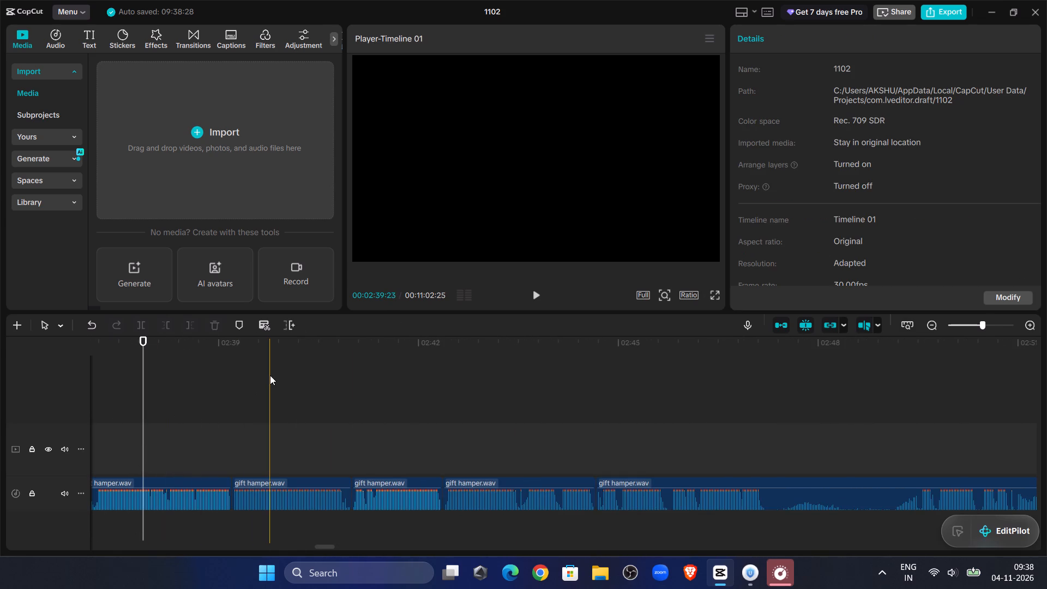